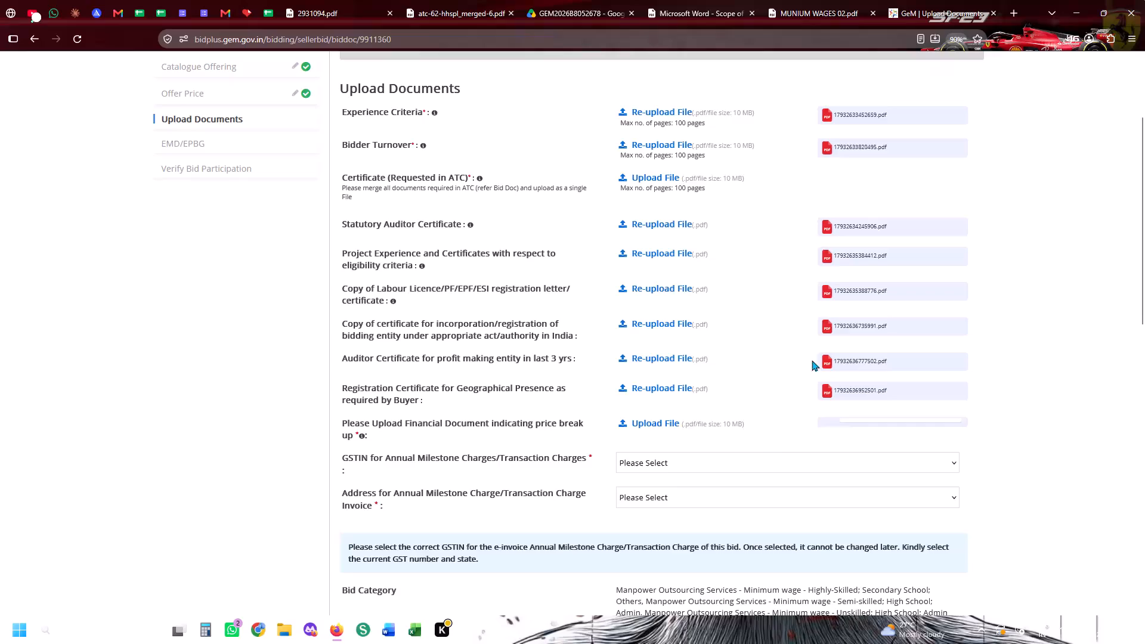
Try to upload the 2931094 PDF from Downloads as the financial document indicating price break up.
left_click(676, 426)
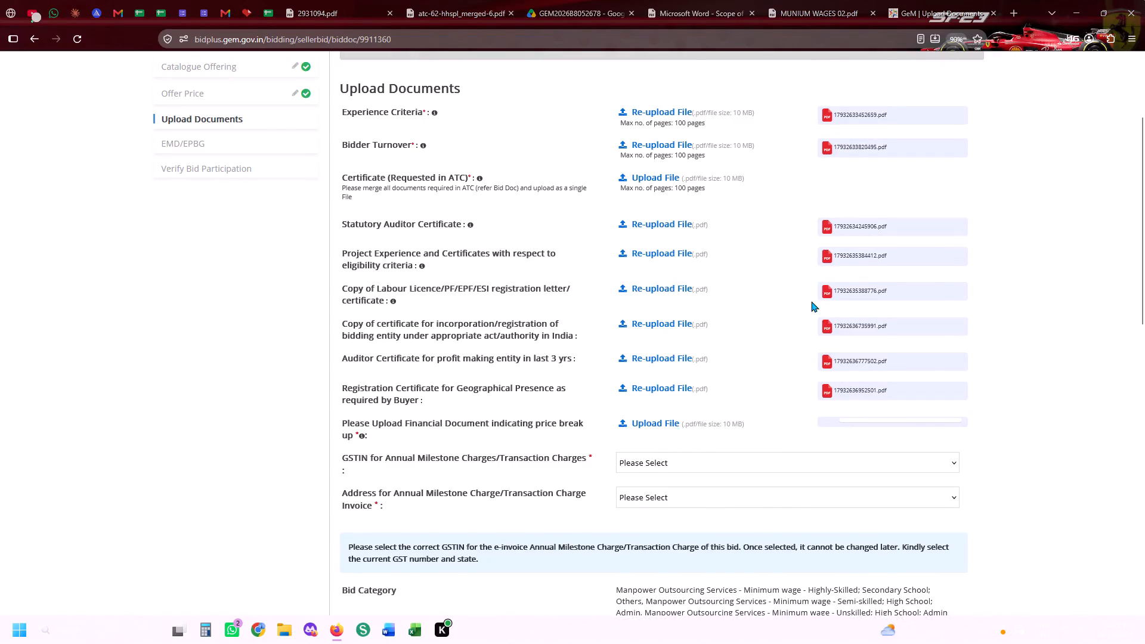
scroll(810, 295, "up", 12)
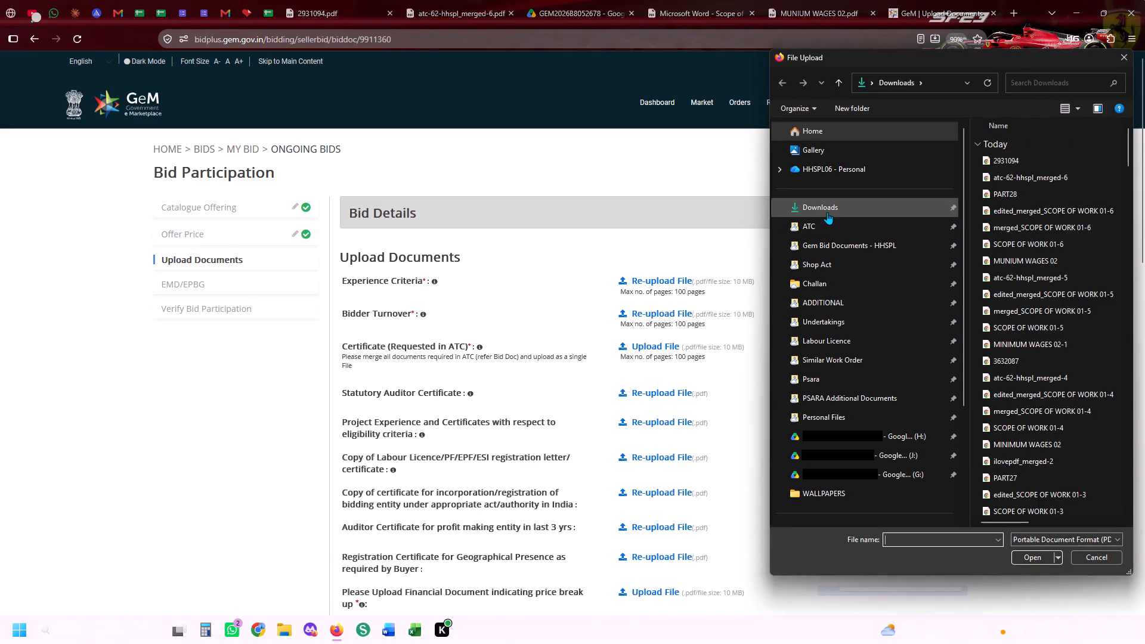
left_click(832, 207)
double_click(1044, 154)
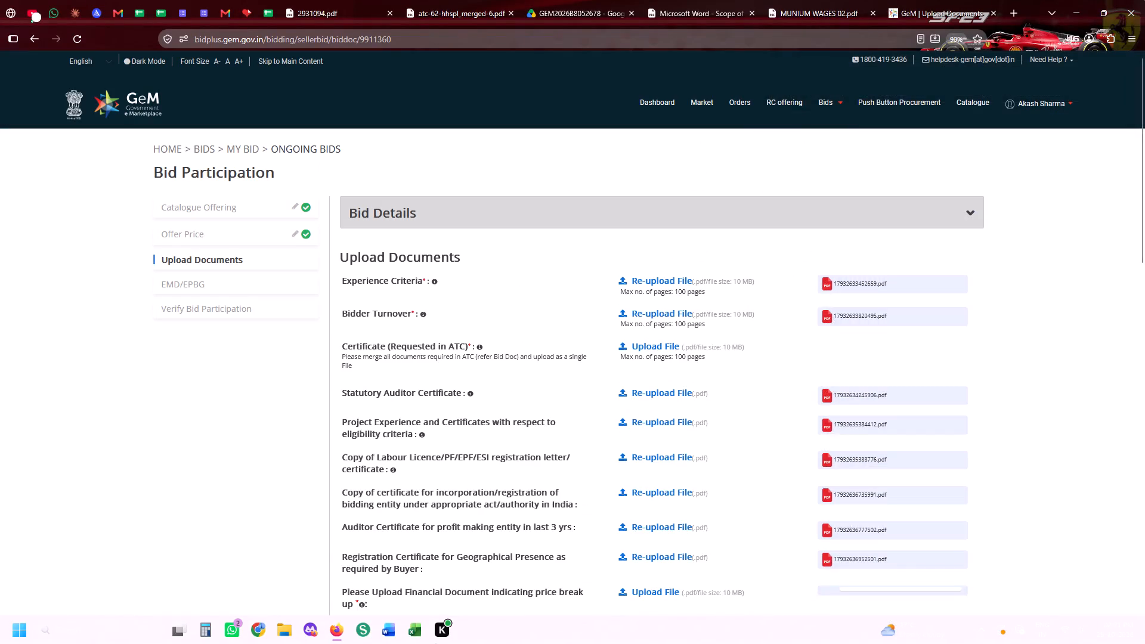
Move the K app ahead of the calculator in the taskbar order.
left_click_drag(440, 630, 212, 626)
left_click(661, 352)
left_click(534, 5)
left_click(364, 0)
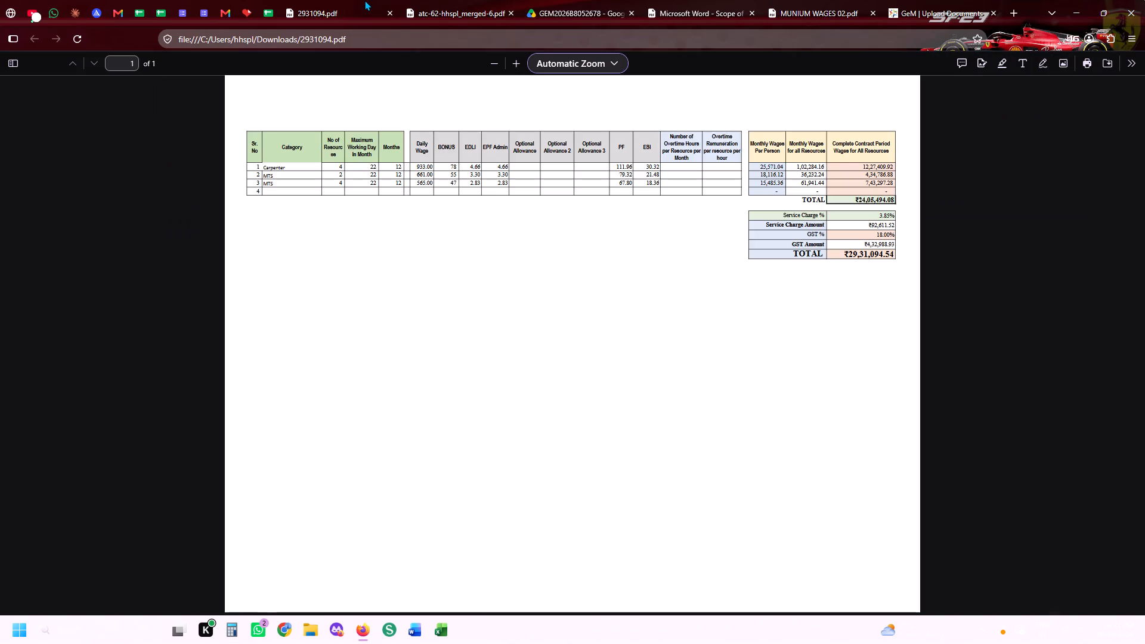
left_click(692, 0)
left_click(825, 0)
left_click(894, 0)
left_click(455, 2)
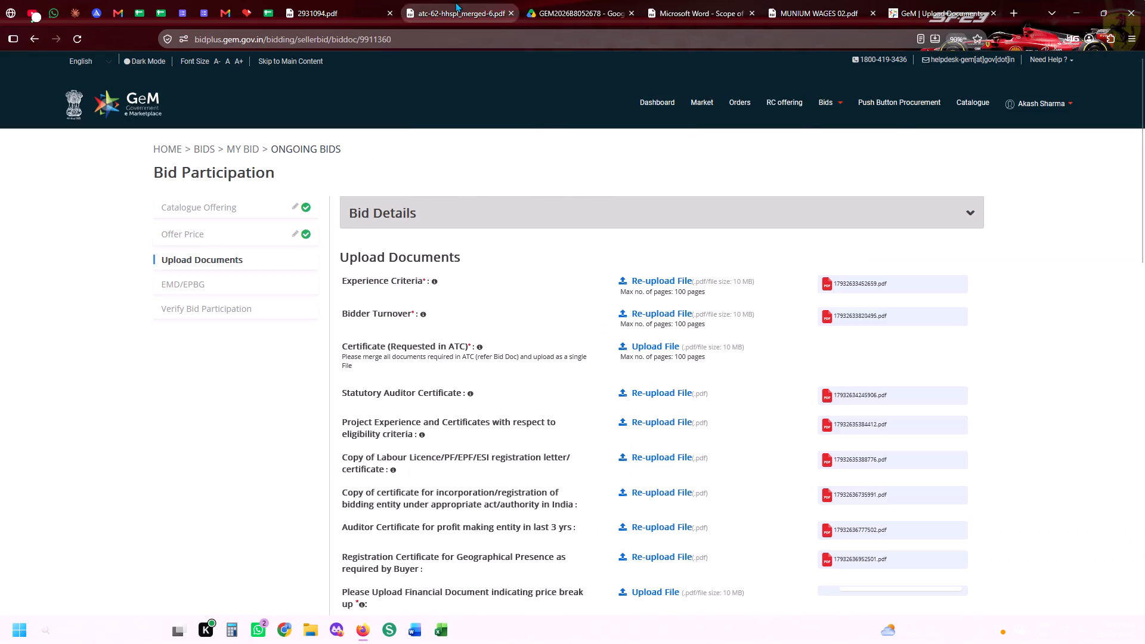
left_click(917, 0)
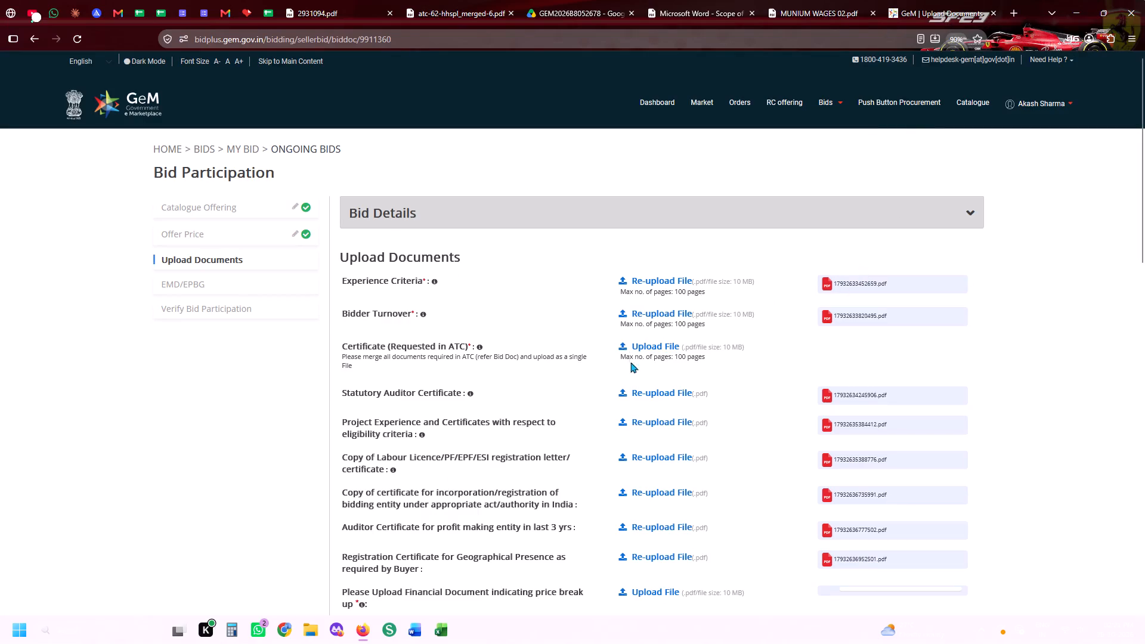
Upload atc-62-hhspl_merged-6 from Downloads as the Certificate (Requested in ATC).
left_click(631, 350)
scroll(766, 308, "up", 8)
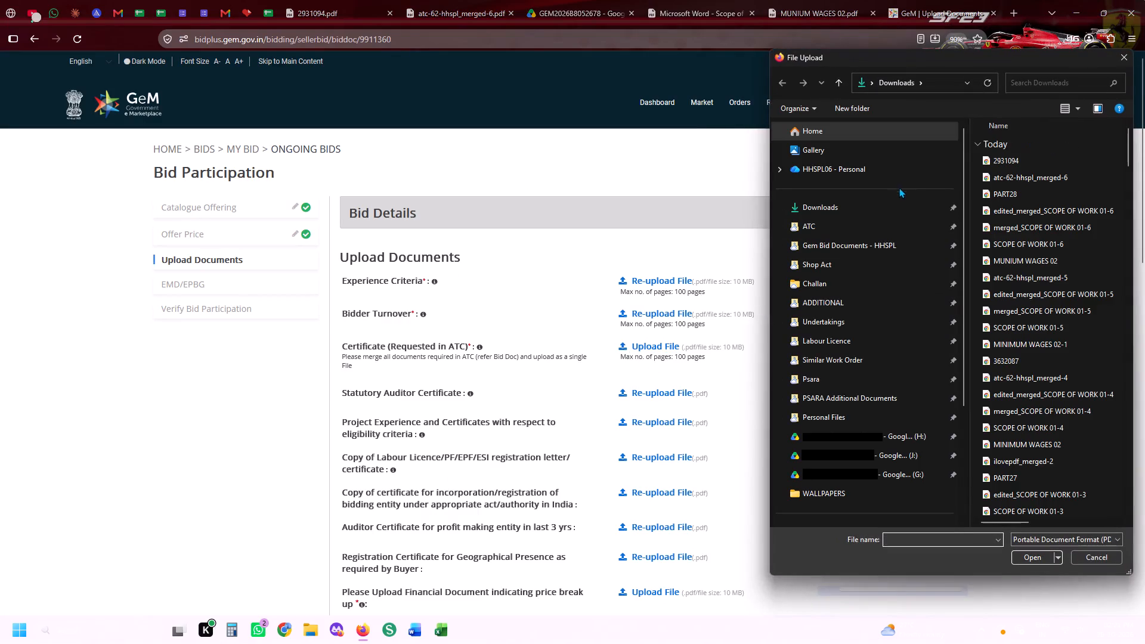
left_click(874, 197)
left_click(848, 216)
double_click(1018, 181)
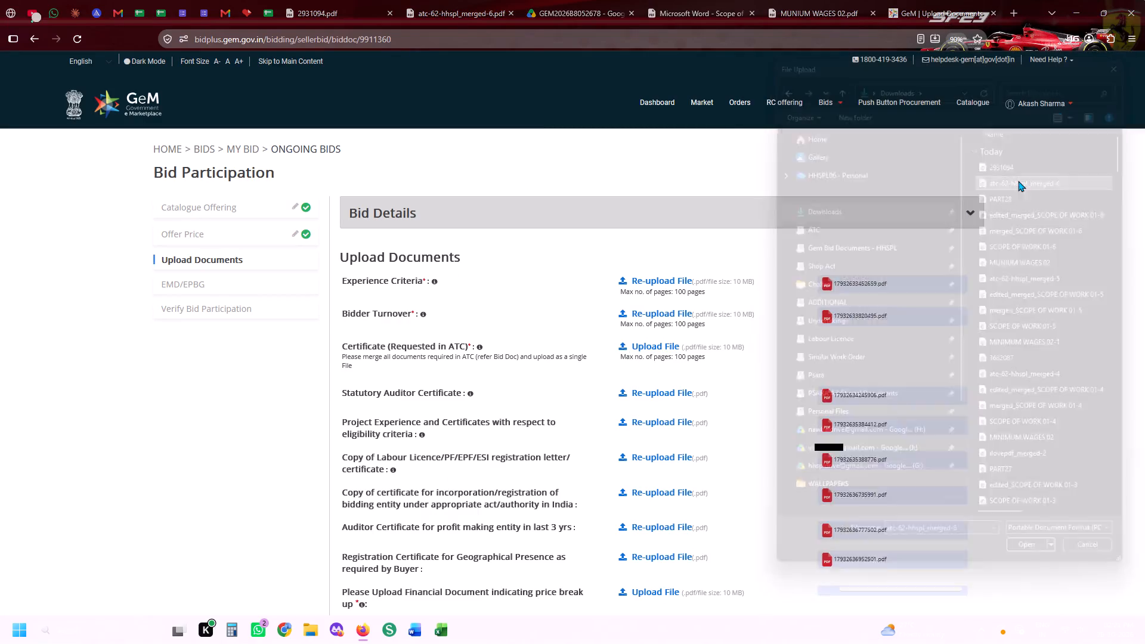
Choose the registered GSTIN and the Jaipur invoice address for the annual milestone/transaction charges.
scroll(843, 231, "down", 5)
left_click(674, 236)
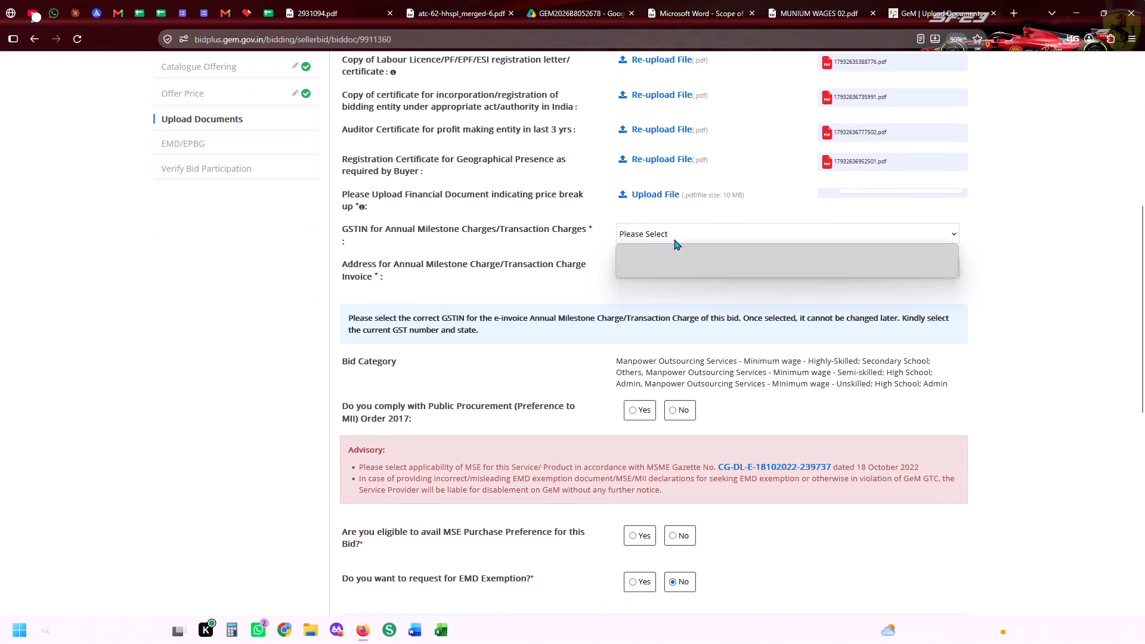
left_click(672, 274)
left_click(703, 123)
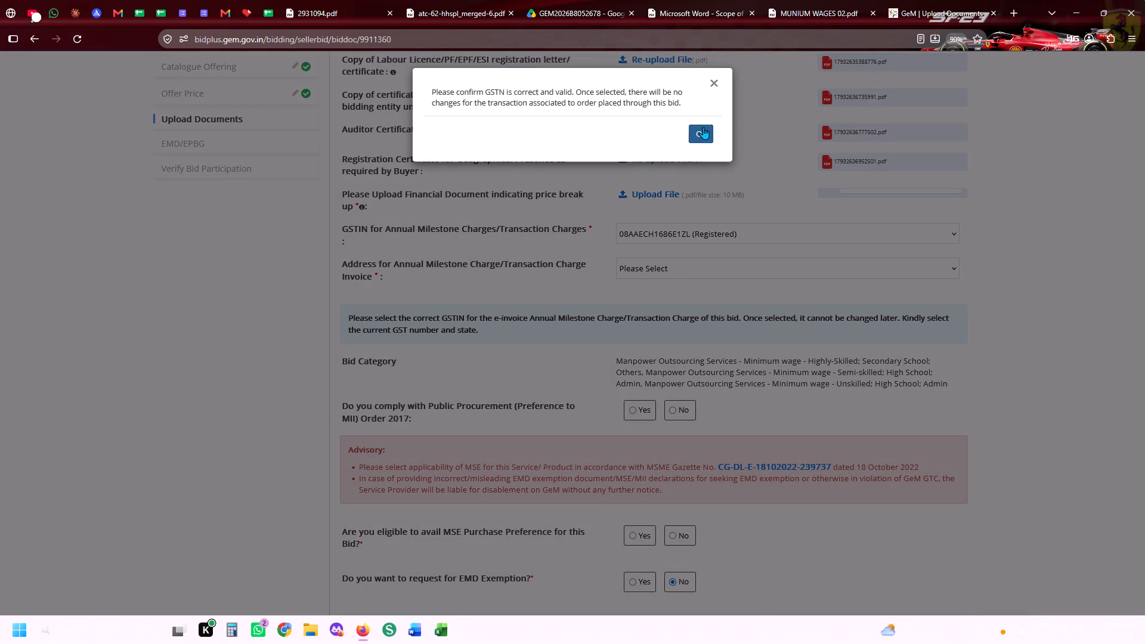
left_click(703, 131)
left_click(648, 287)
left_click(640, 263)
left_click(655, 299)
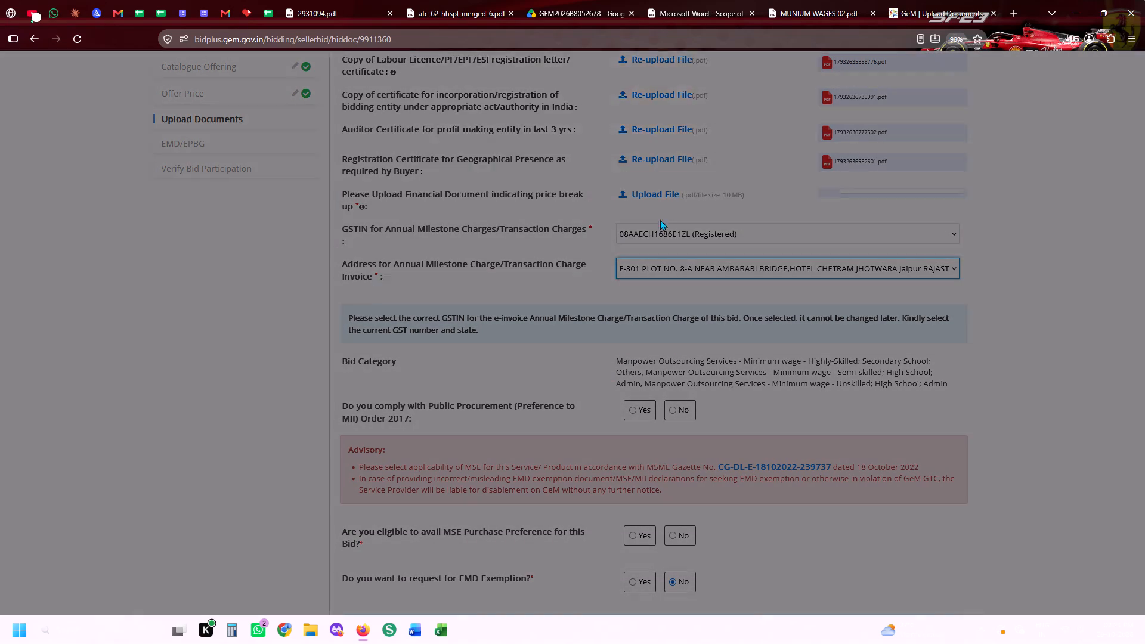
left_click(705, 127)
Answer Yes to MII Order 2017 compliance, the EMD exemption request and MSE purchase preference eligibility.
left_click(632, 413)
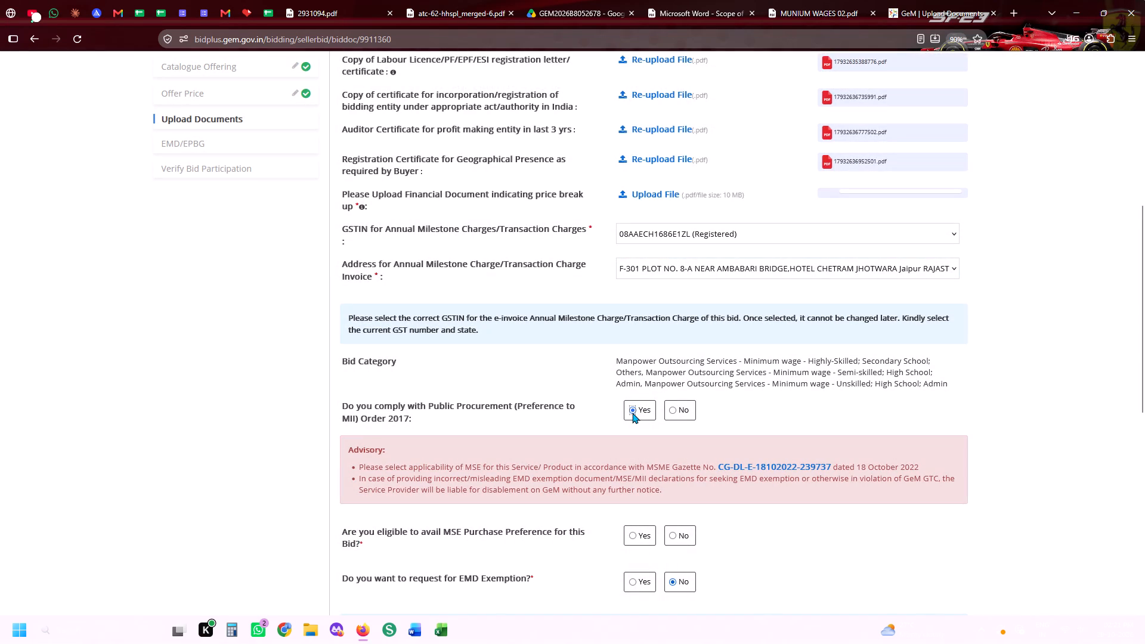
scroll(632, 413, "down", 5)
left_click(635, 203)
left_click(636, 157)
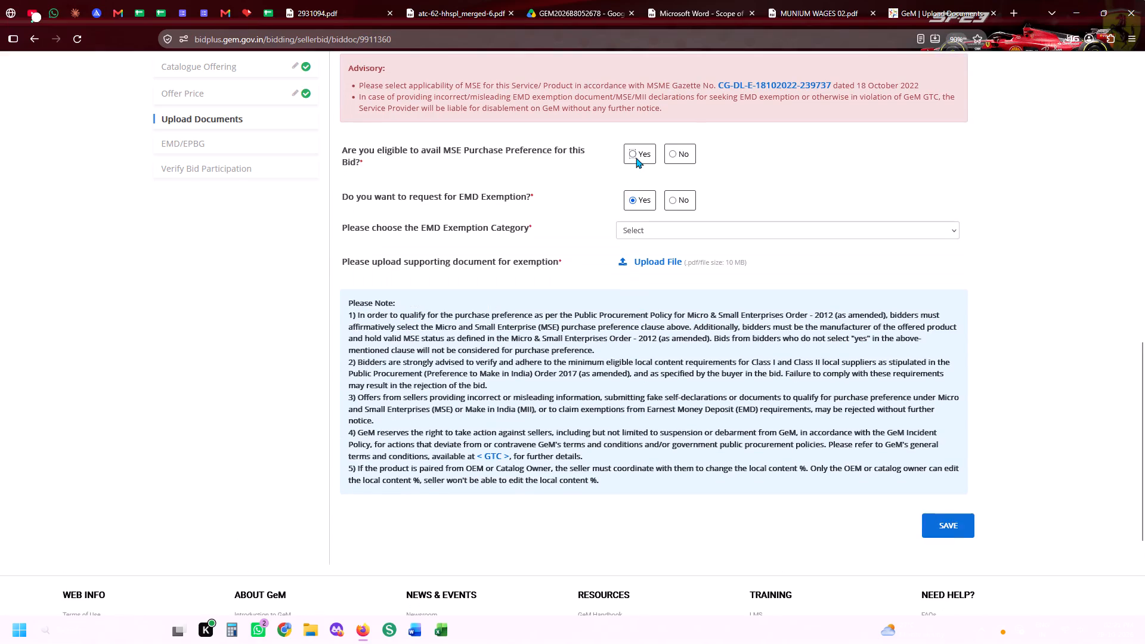
Upload msme-certificate-hhspl from the Gem Bid Documents - HHSPL folder as the MSE category certificate.
left_click(645, 184)
scroll(831, 298, "up", 4)
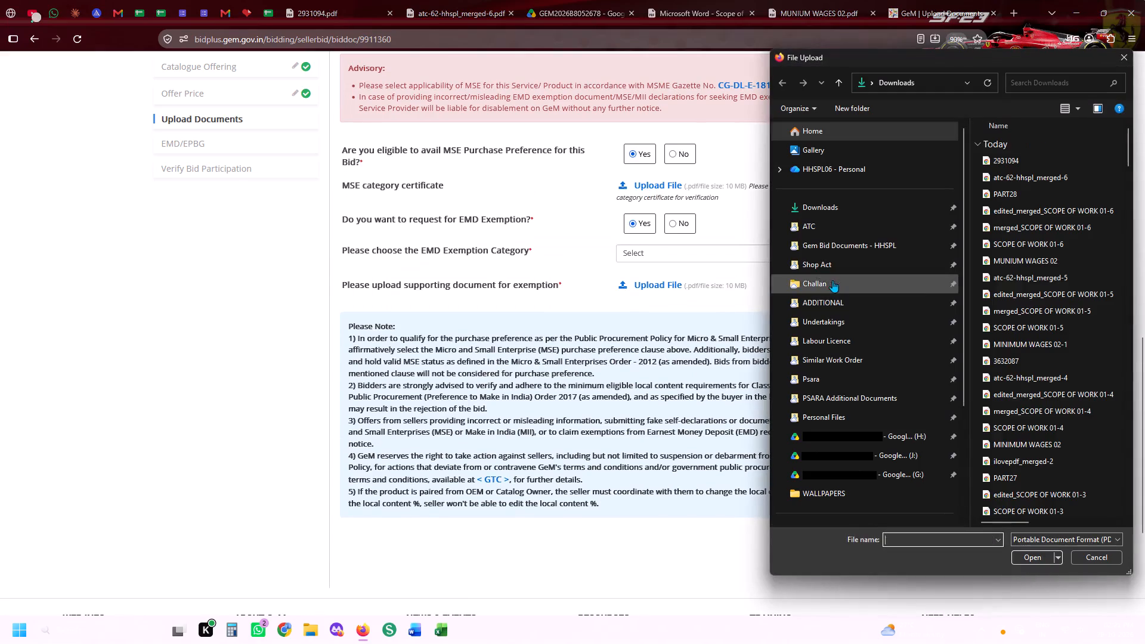
left_click(830, 230)
left_click(835, 244)
scroll(1014, 363, "down", 5)
left_click(1013, 436)
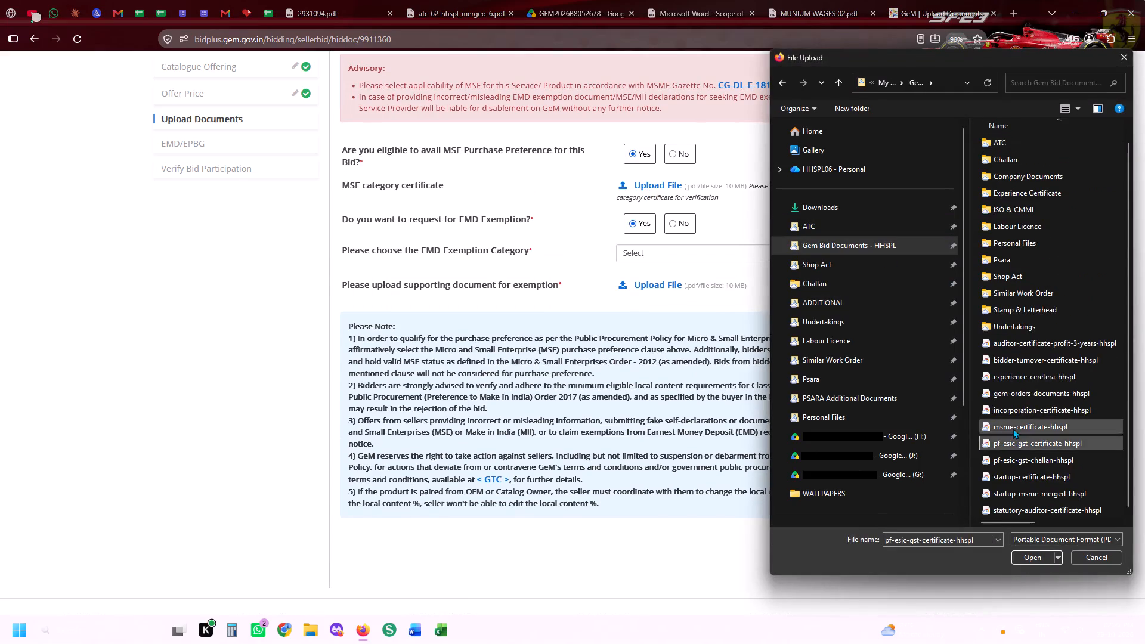
double_click(1013, 428)
Set the EMD exemption category to Start-up and upload startup-certificate-hhspl as its supporting document.
left_click(639, 261)
left_click(650, 283)
left_click(651, 290)
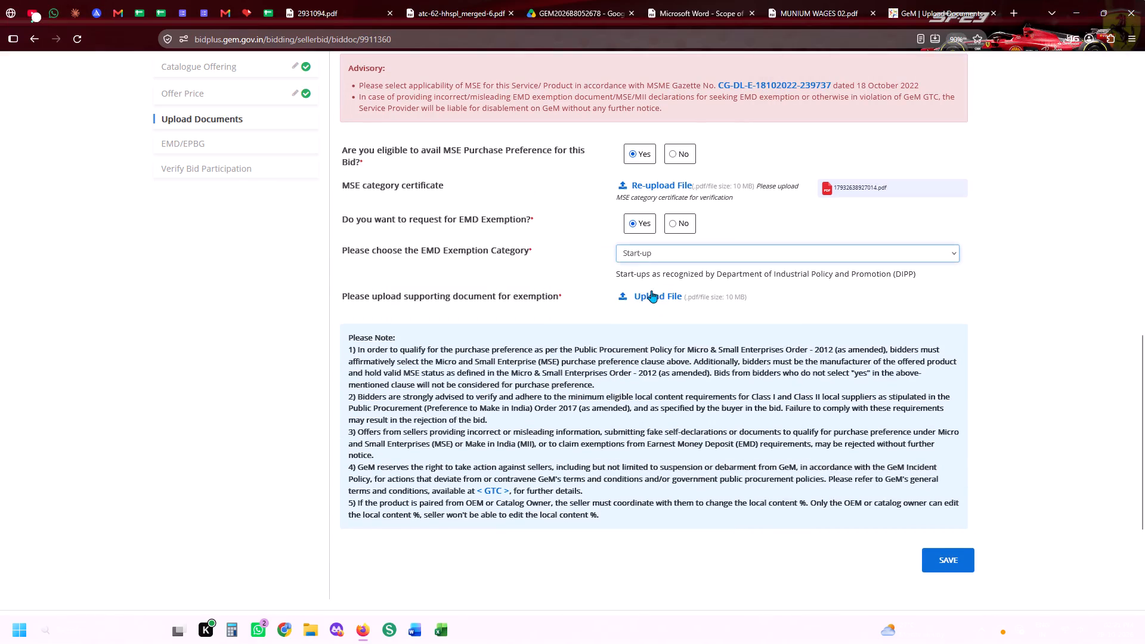
scroll(950, 414, "down", 10)
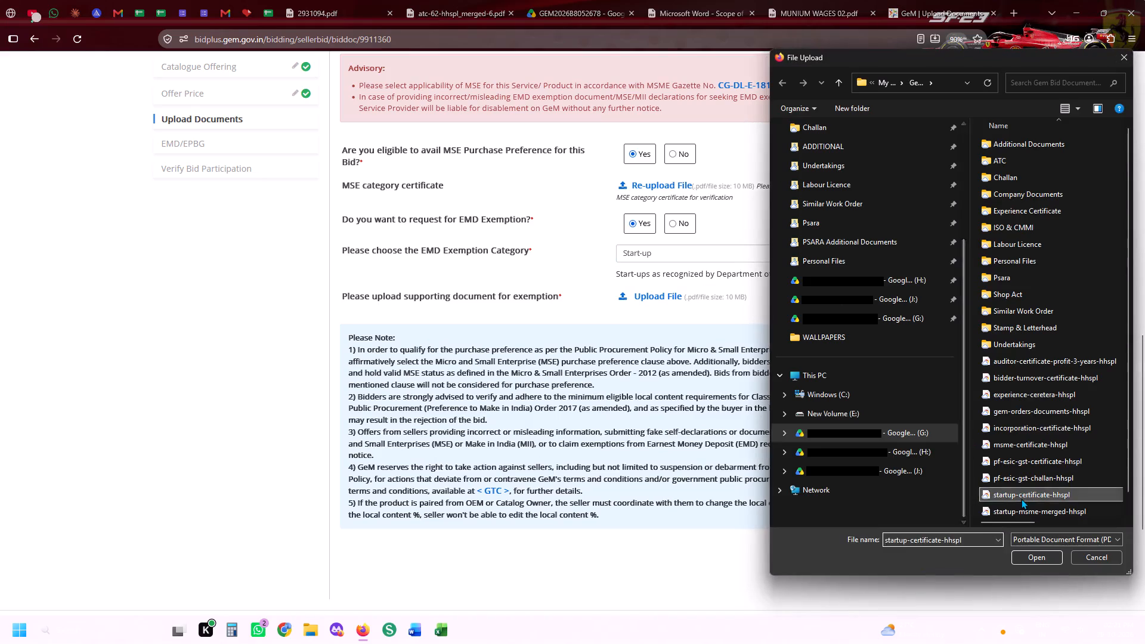
double_click(1021, 499)
Close the 2931094, merged ATC, Google Drive, scope of work and MUNIUM WAGES 02 pages, keeping the GeM upload page open.
scroll(739, 303, "up", 11)
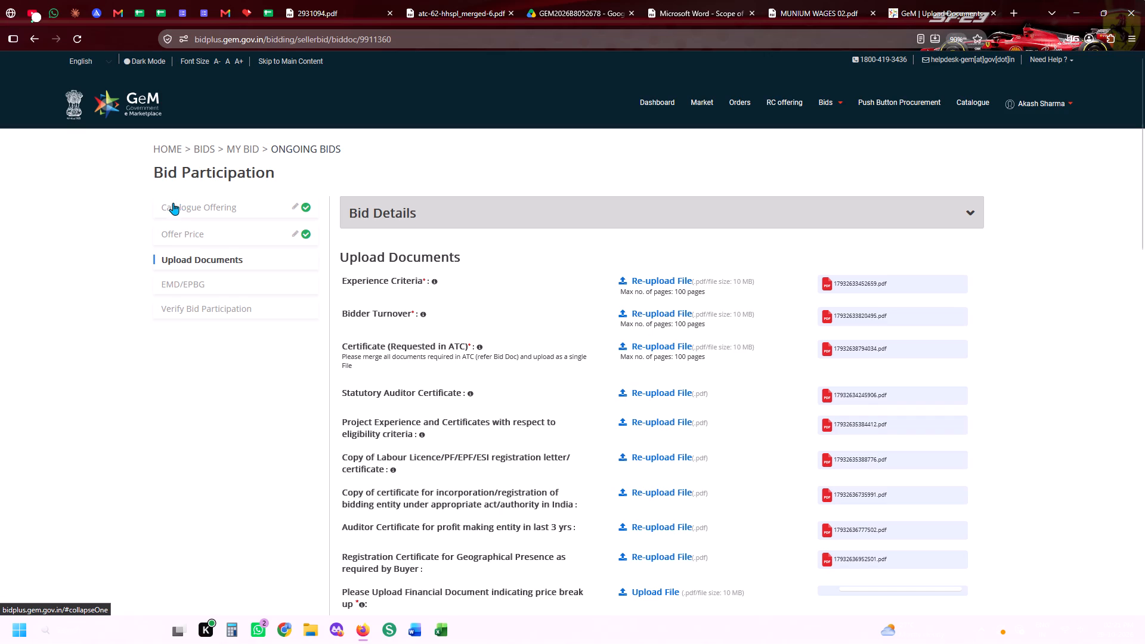
scroll(172, 211, "down", 5)
left_click(329, 18)
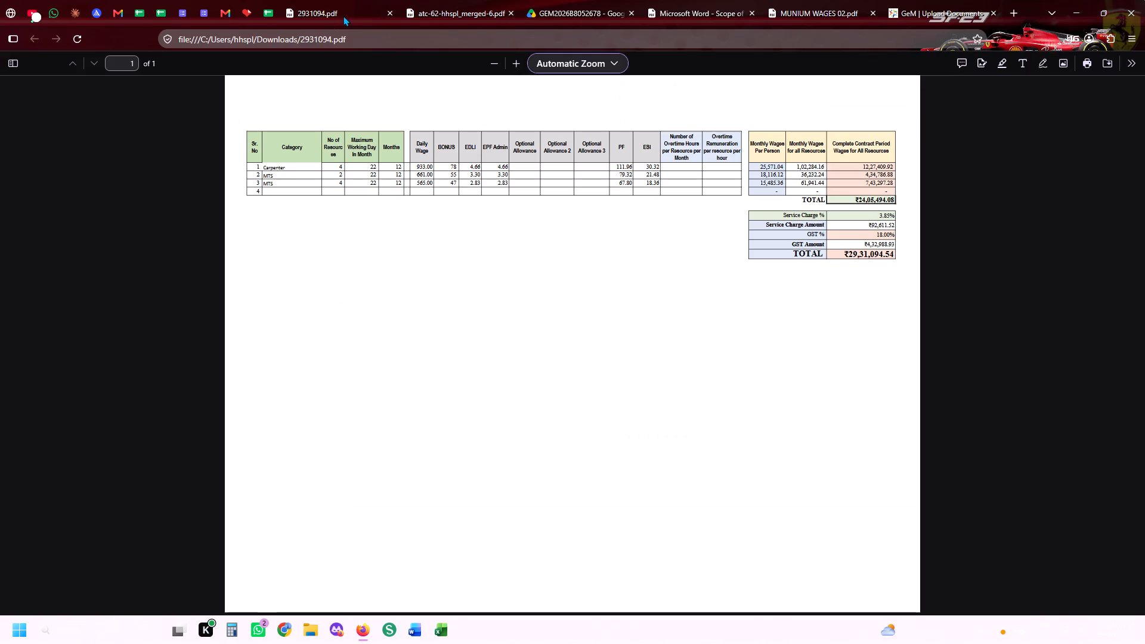
left_click(389, 11)
left_click(389, 11)
triple_click(389, 11)
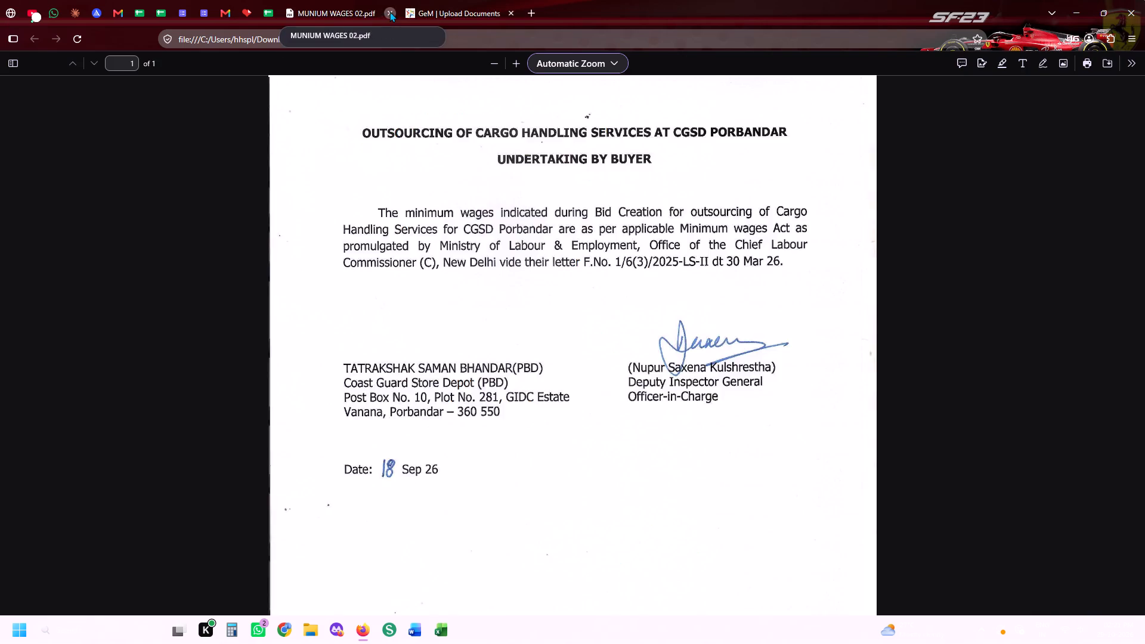
Select the Kanpur tender's row 735 in the tender tracking spreadsheet.
left_click(272, 2)
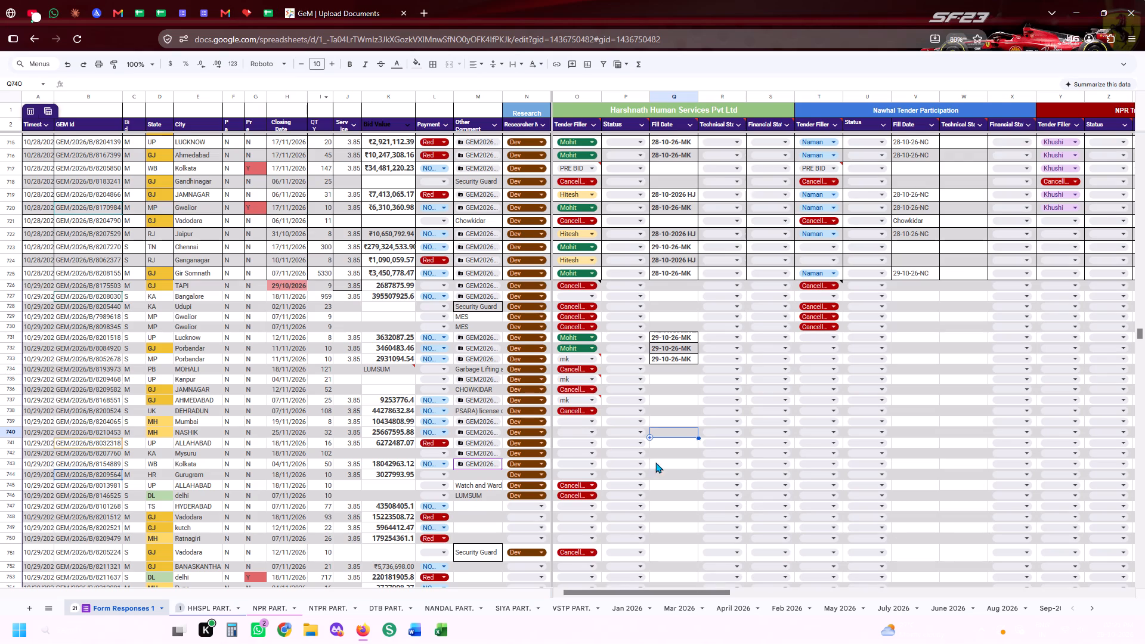
left_click(657, 462)
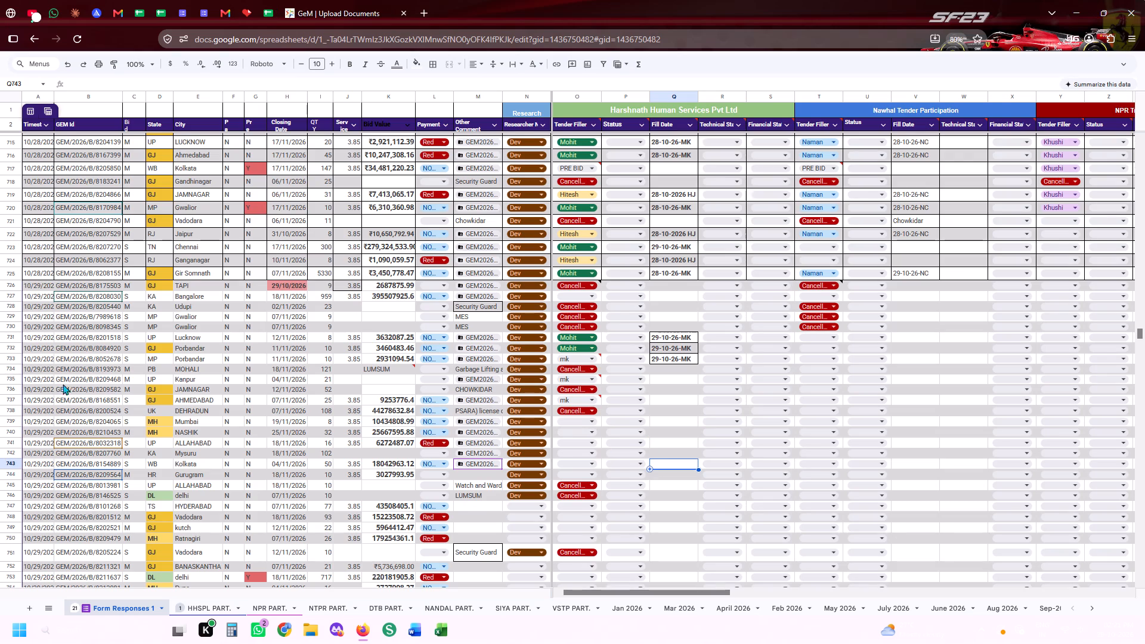
left_click(0, 382)
Duplicate the GeM Upload Documents page.
left_click(330, 30)
left_click(330, 16)
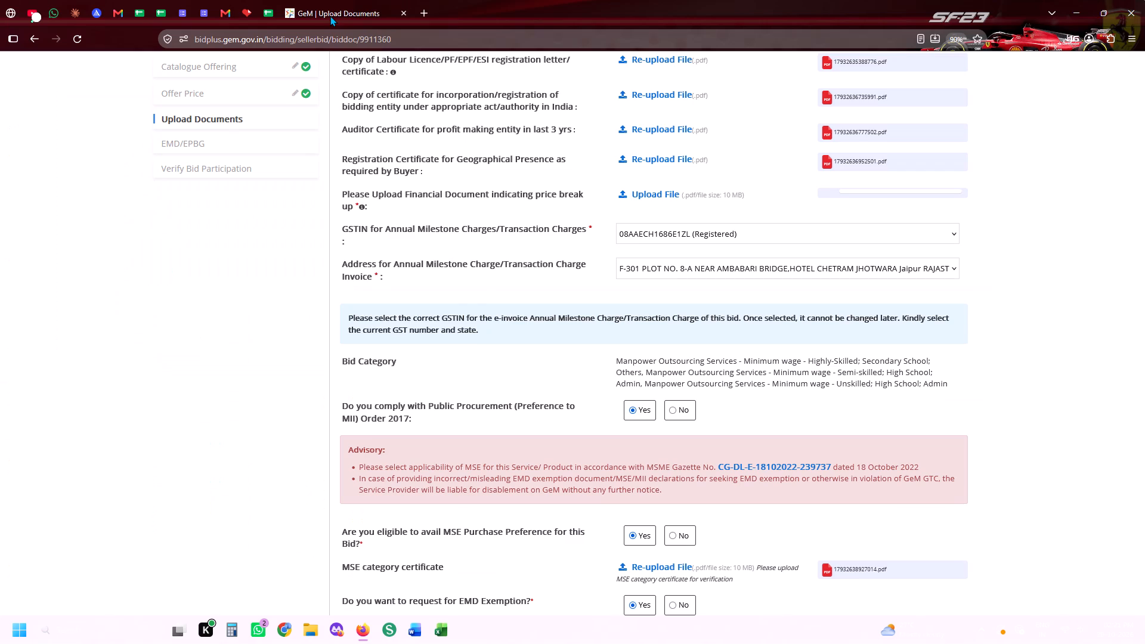
right_click(330, 16)
left_click(359, 152)
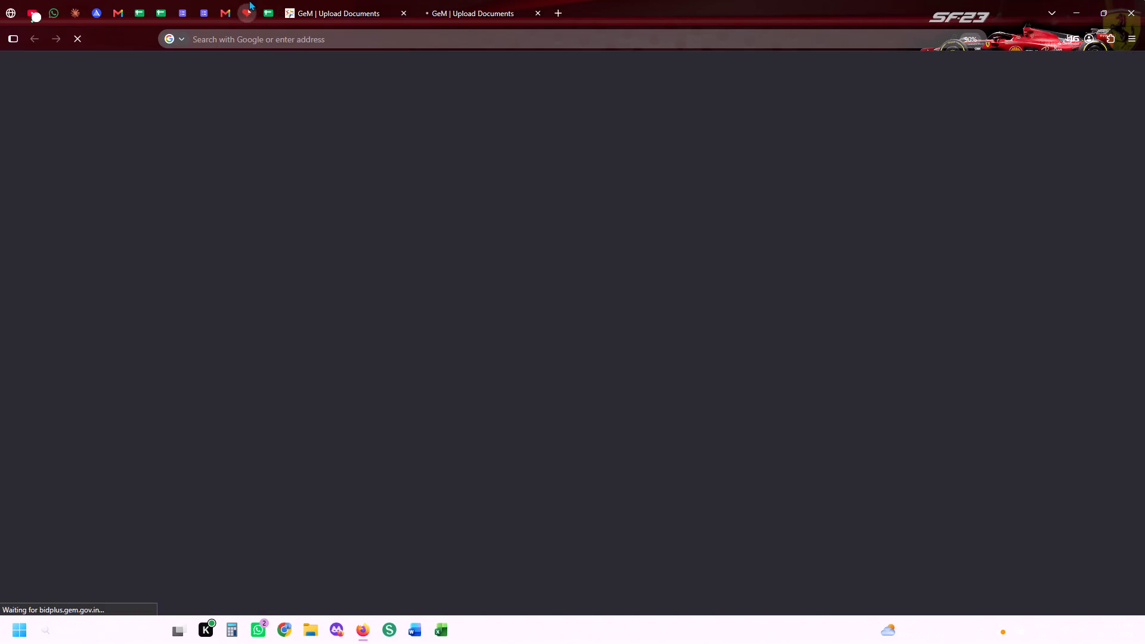
Copy the Kanpur tender's GEM Id, GEM/2026/B/8209468, from row 735 of the tracking spreadsheet.
left_click(249, 0)
left_click(270, 6)
left_click(106, 386)
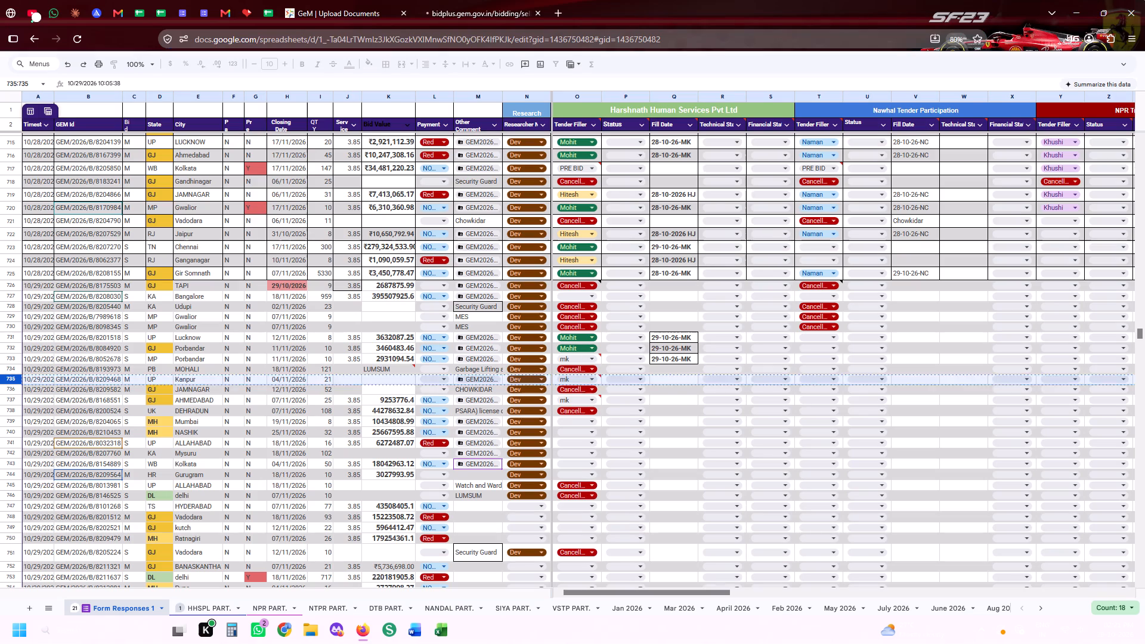
left_click(105, 384)
key("ctrl+c")
key("ctrl+c")
key("ctrl+c")
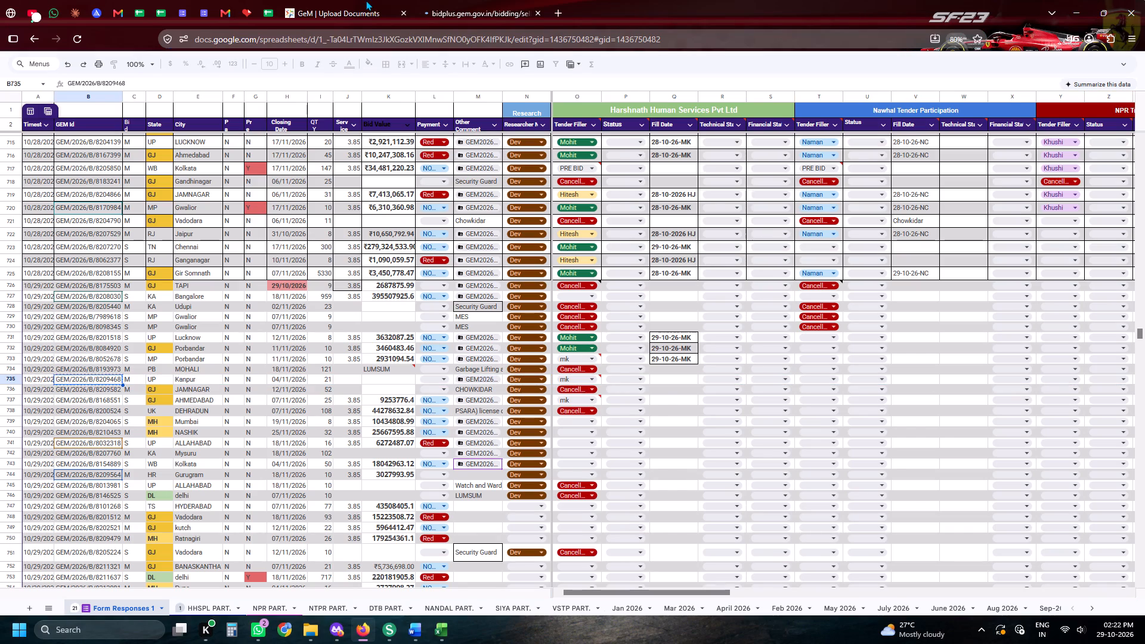
Open the List of Bids in the duplicated GeM page.
left_click(366, 0)
left_click(274, 0)
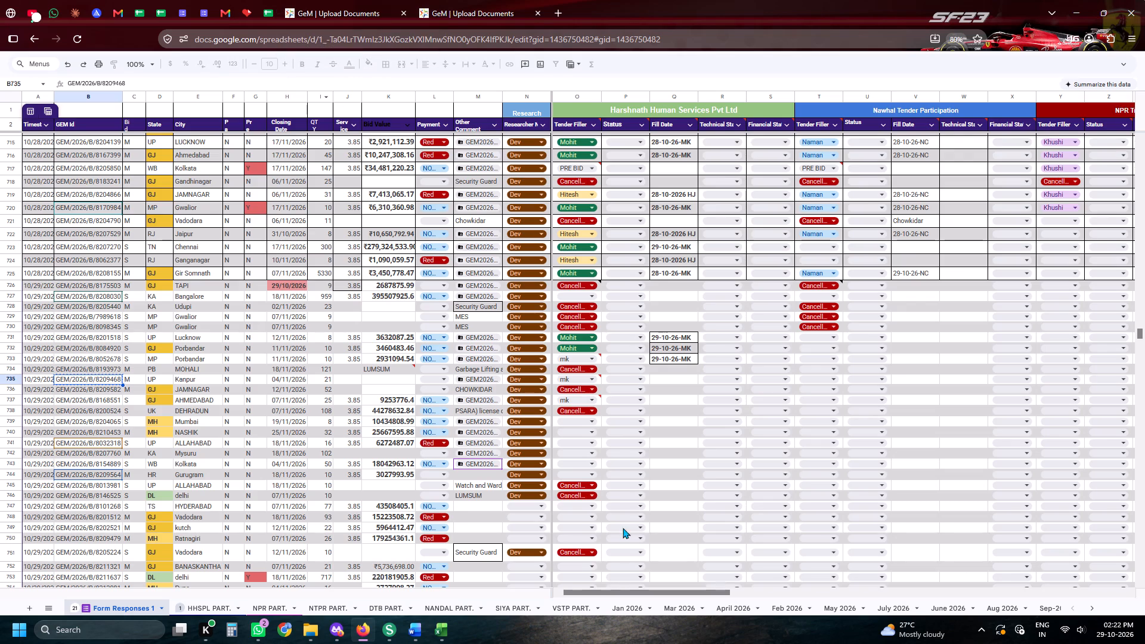
left_click(524, 0)
scroll(739, 330, "up", 10)
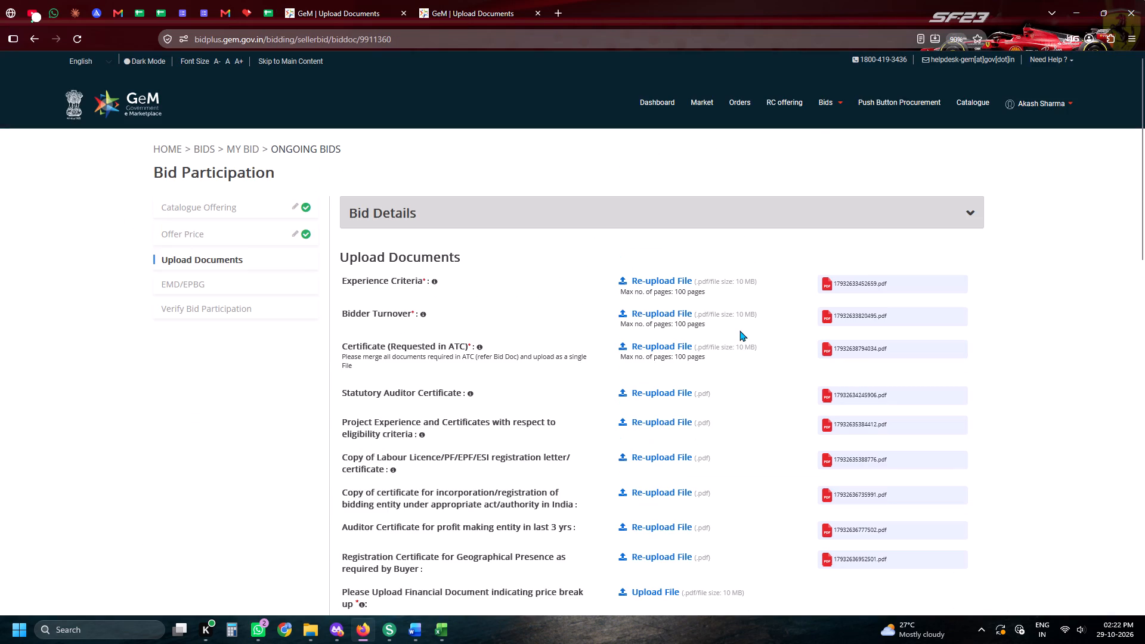
scroll(739, 330, "up", 2)
left_click(822, 110)
left_click(830, 126)
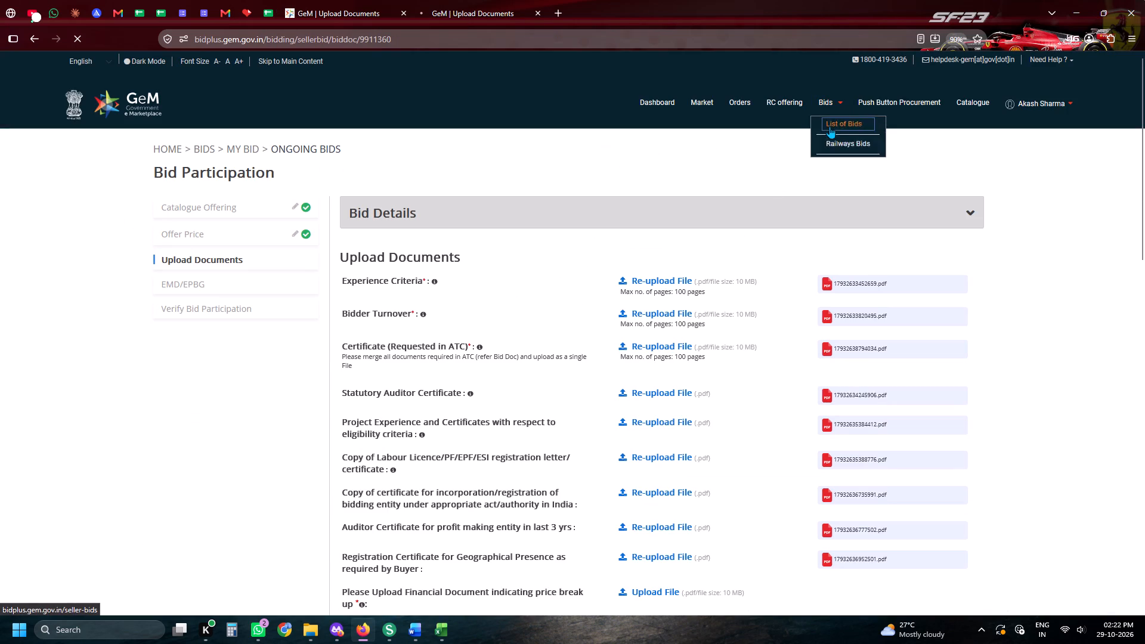
left_click(788, 148)
left_click(763, 138)
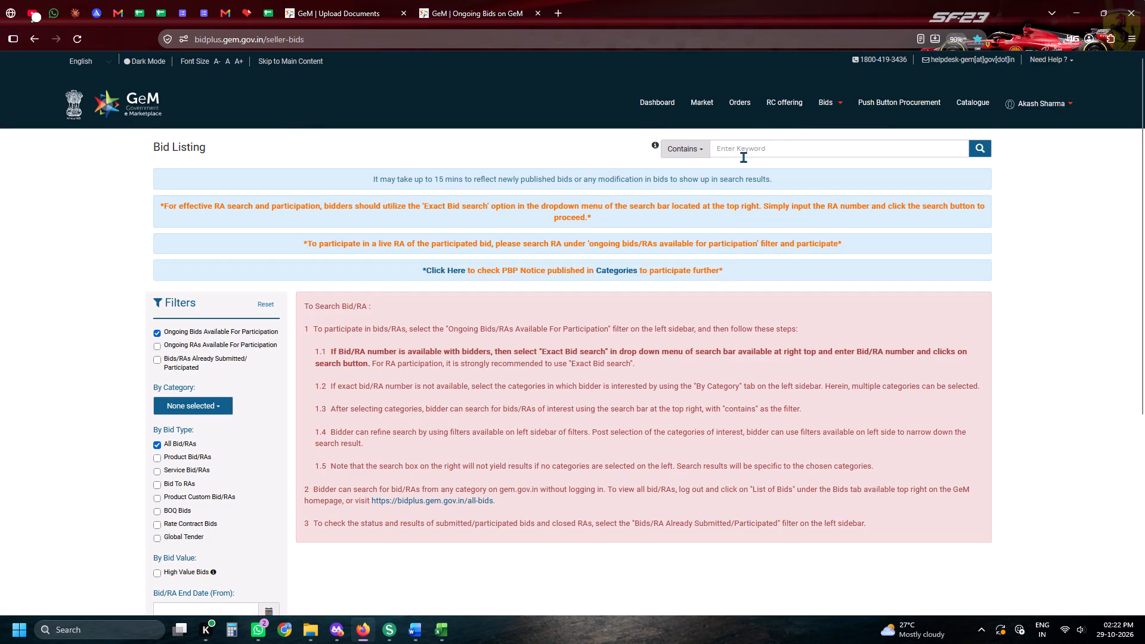
Search the bid listing for GEM/2026/B/8209468 using Exact Bid Search.
left_click(743, 157)
key("ctrl+v")
left_click(670, 157)
left_click(679, 220)
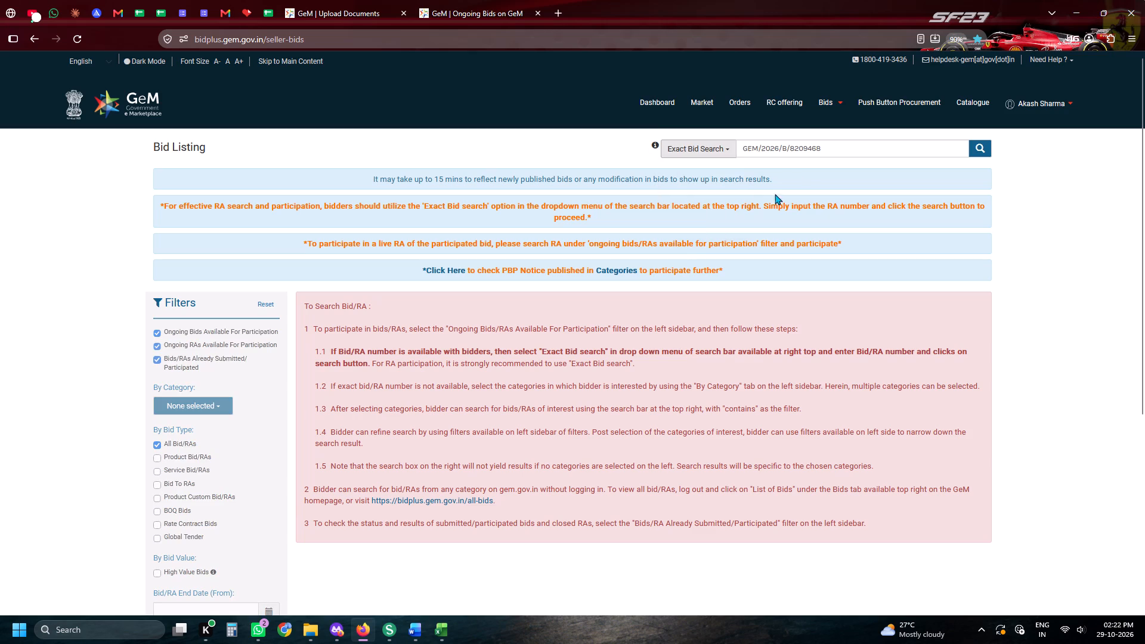
left_click(964, 145)
left_click(981, 147)
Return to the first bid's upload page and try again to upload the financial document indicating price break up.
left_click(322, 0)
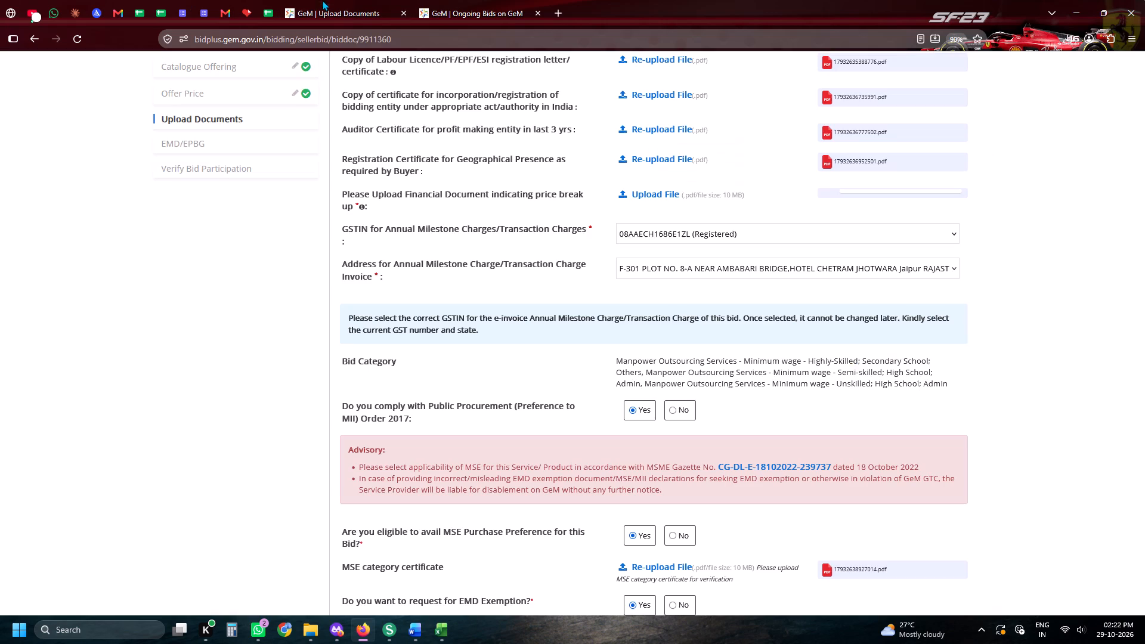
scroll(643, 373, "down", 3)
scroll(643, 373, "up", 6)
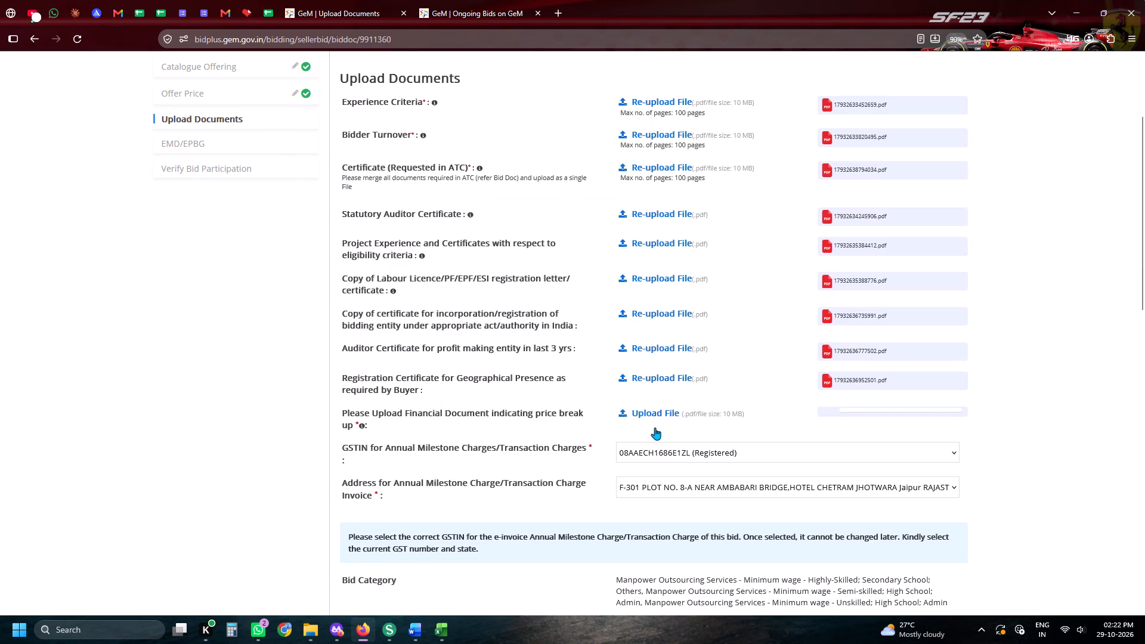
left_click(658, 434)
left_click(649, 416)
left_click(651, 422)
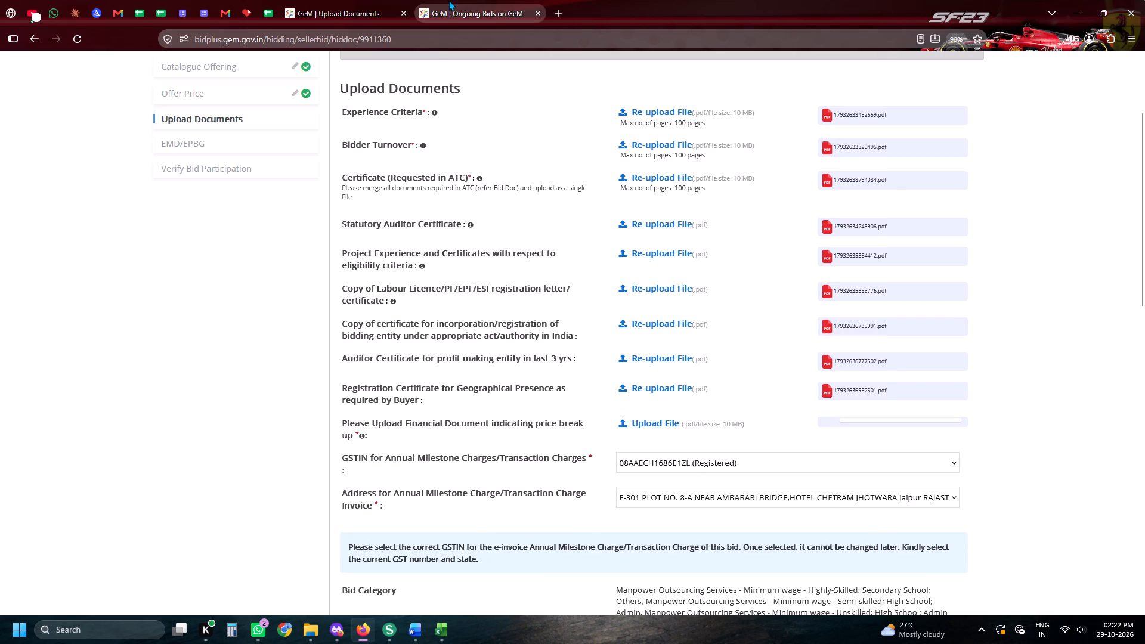
Start participation in bid GEM/2026/B/8209468 from the bid listing.
left_click(431, 0)
left_click(930, 411)
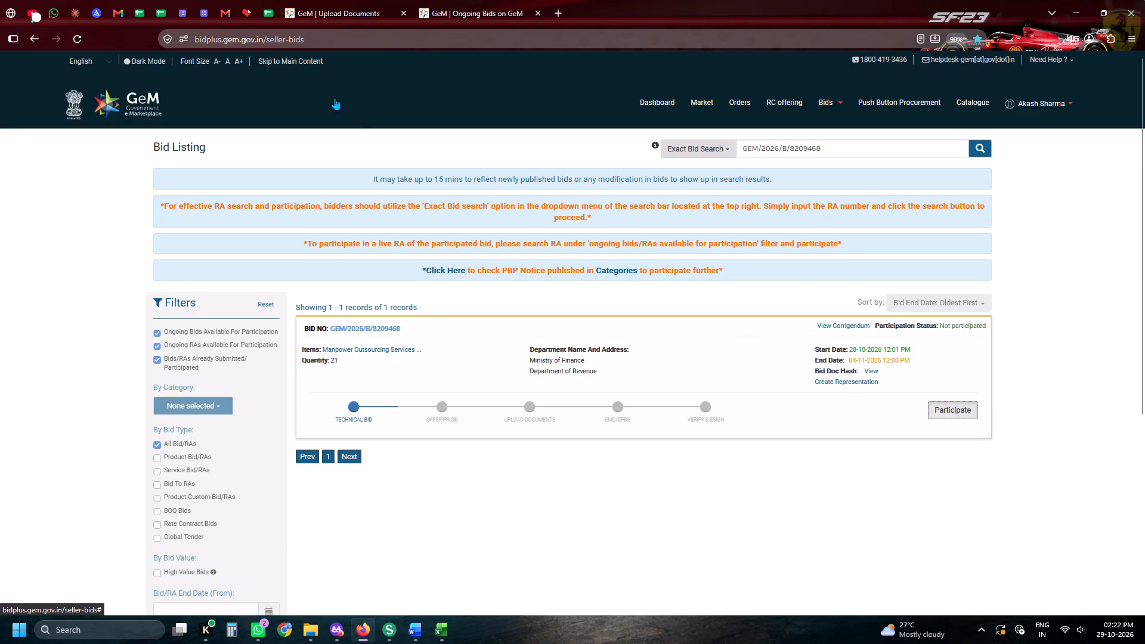
Answer the beneficial ownership and technology transfer compliance questions No, No and Yes, and save them.
left_click(650, 148)
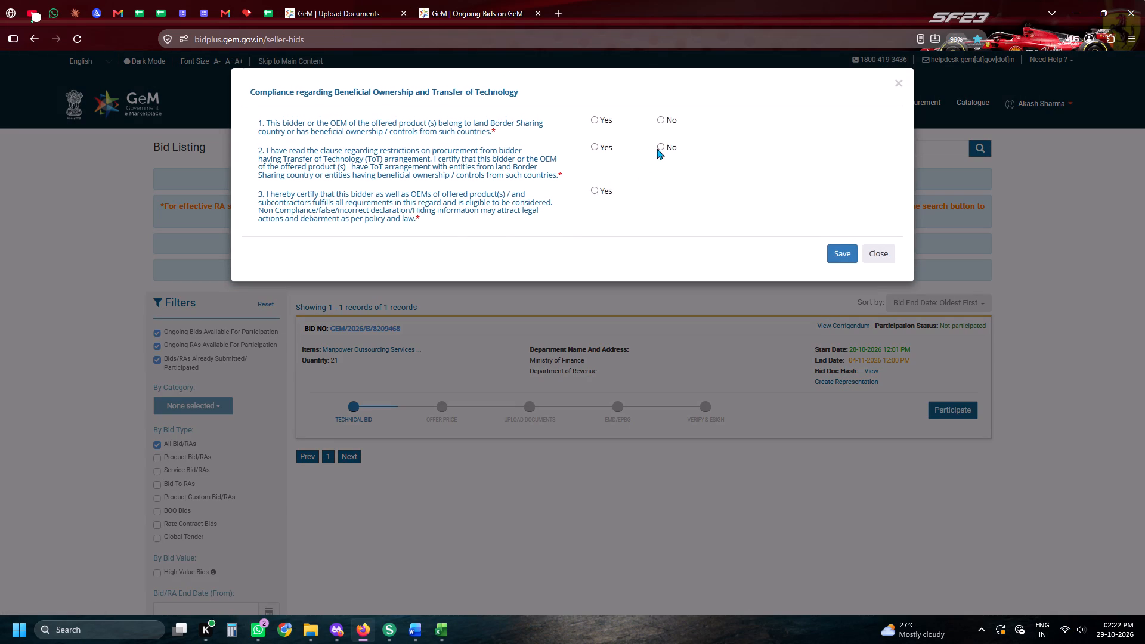
left_click(657, 148)
left_click(664, 119)
left_click(614, 194)
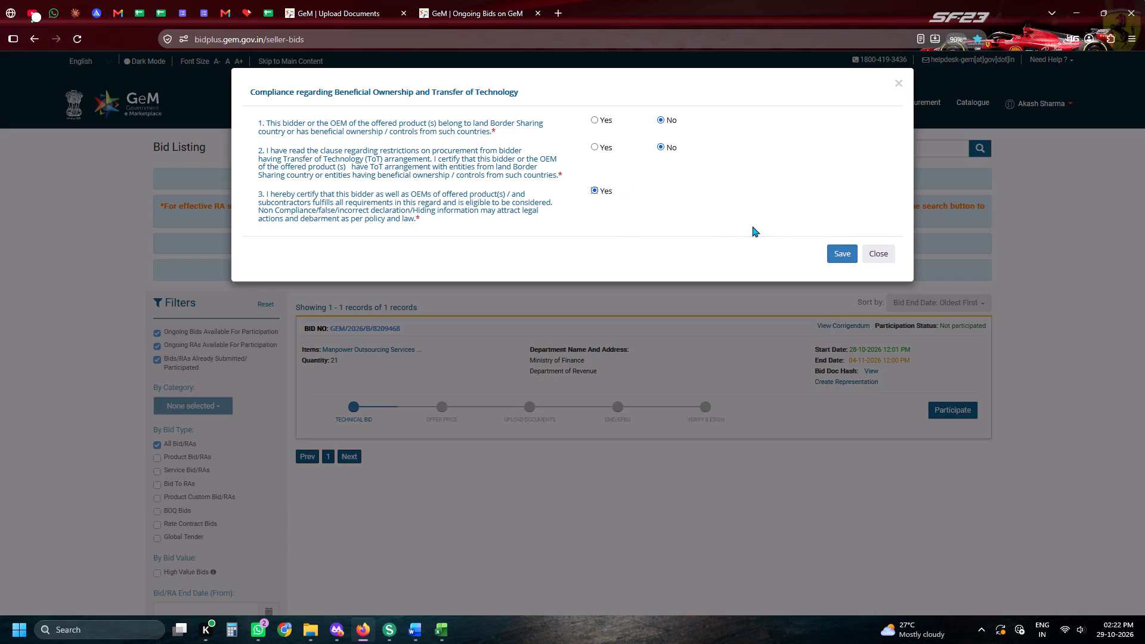
left_click(835, 256)
Return to the first bid's upload page and try again to upload the price break-up financial document from Downloads.
left_click(376, 0)
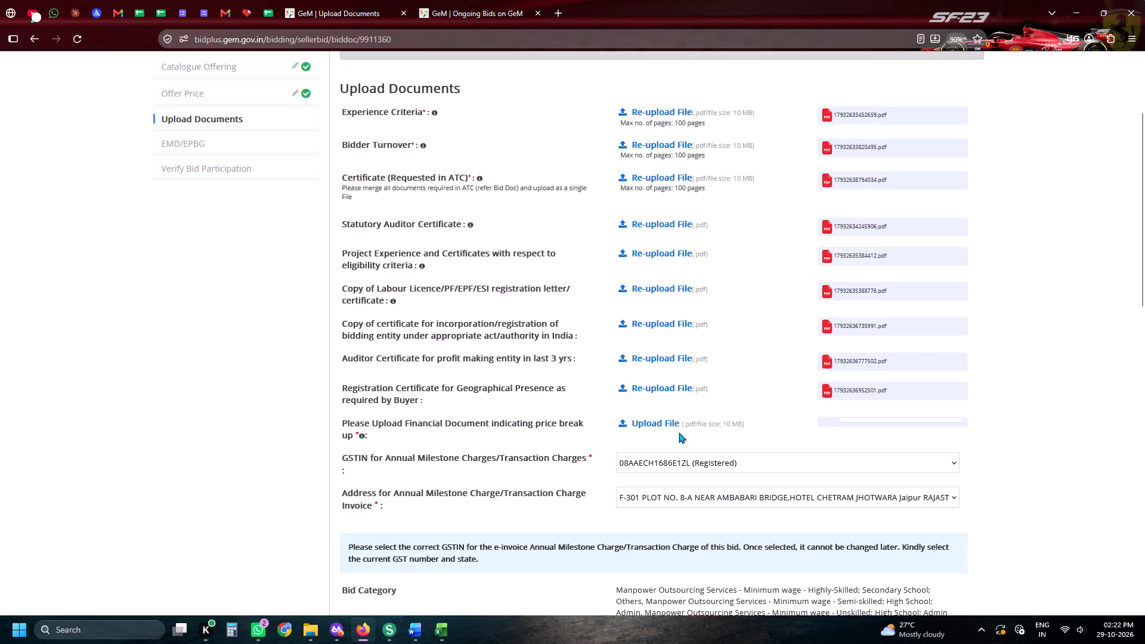
left_click(676, 422)
scroll(819, 301, "up", 13)
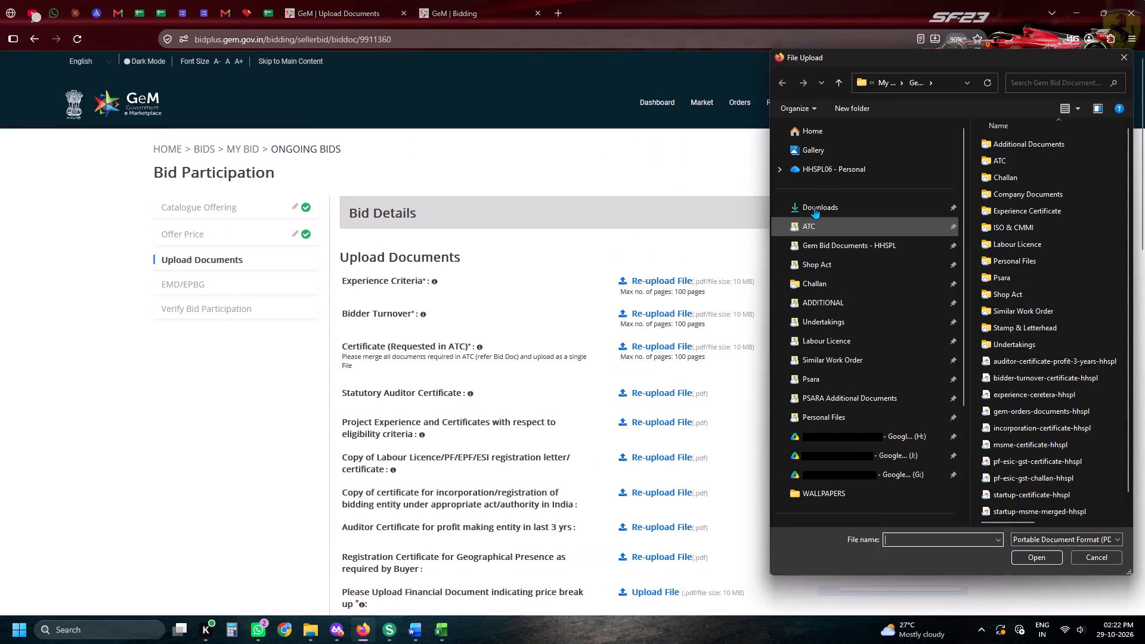
left_click(812, 199)
double_click(997, 158)
scroll(766, 374, "down", 4)
left_click(658, 348)
Open the Kanpur bid's catalogue offering and check the offered Skill Category and Type of Function options.
left_click(519, 0)
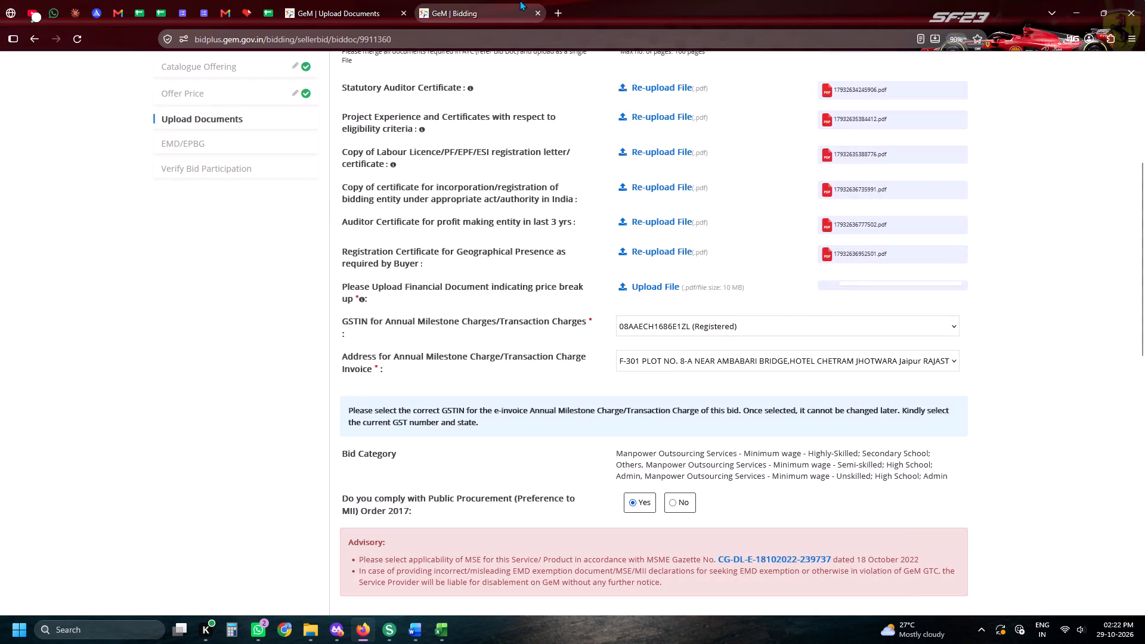
left_click(937, 315)
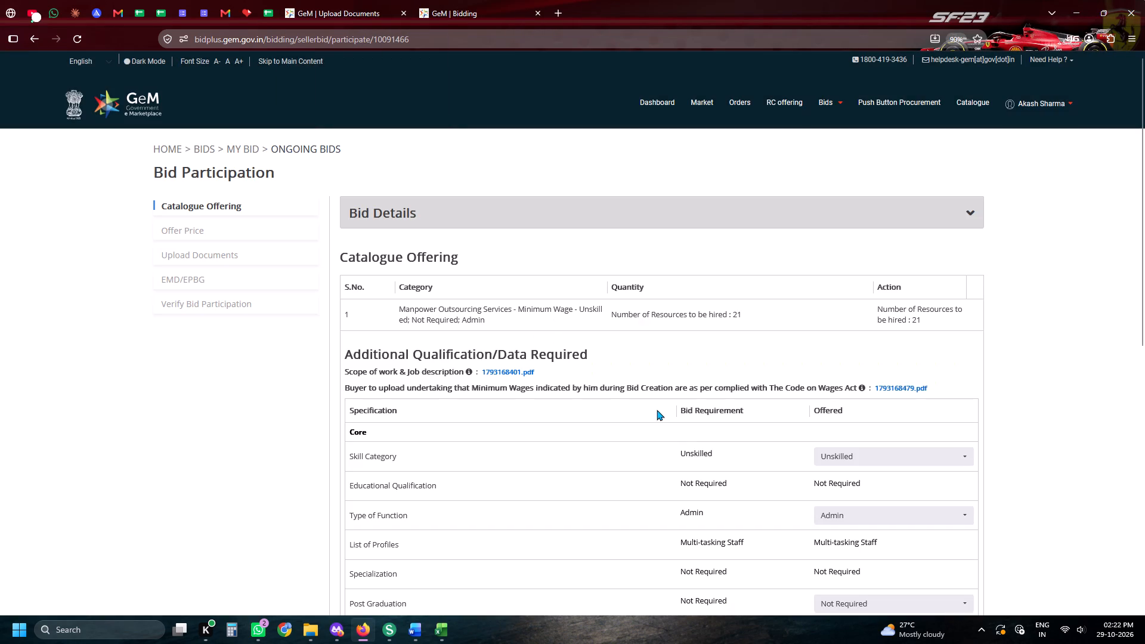
scroll(902, 312, "down", 3)
left_click(882, 218)
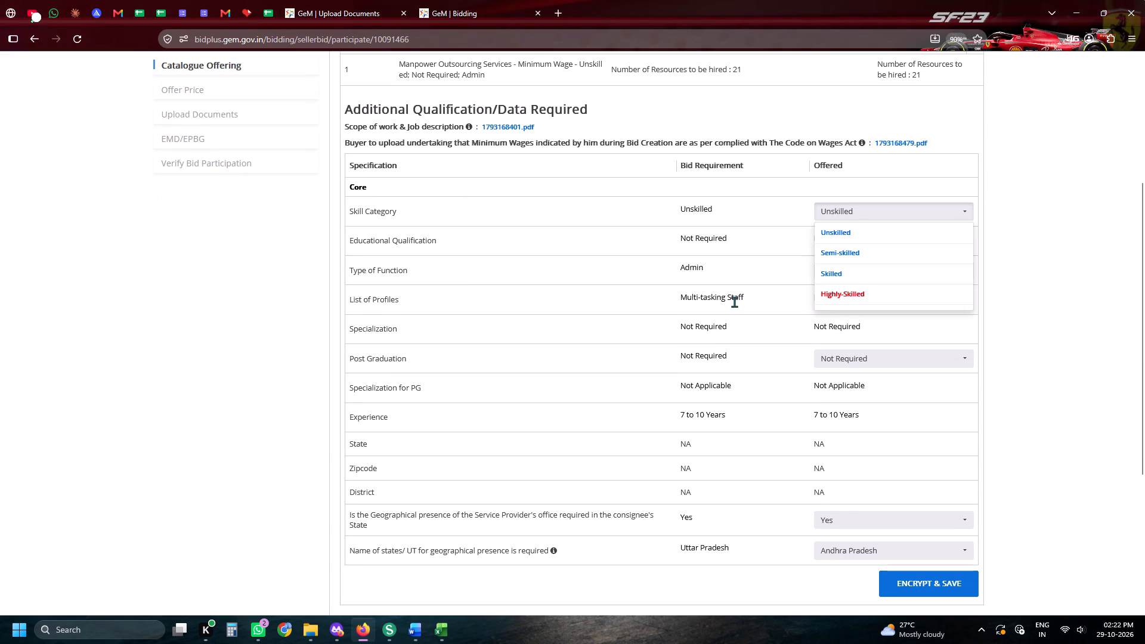
left_click(734, 302)
left_click(871, 261)
left_click(497, 344)
Replace Andhra Pradesh with Uttar Pradesh as the offered geographical presence state, and try to encrypt and save the offering.
scroll(848, 387, "down", 4)
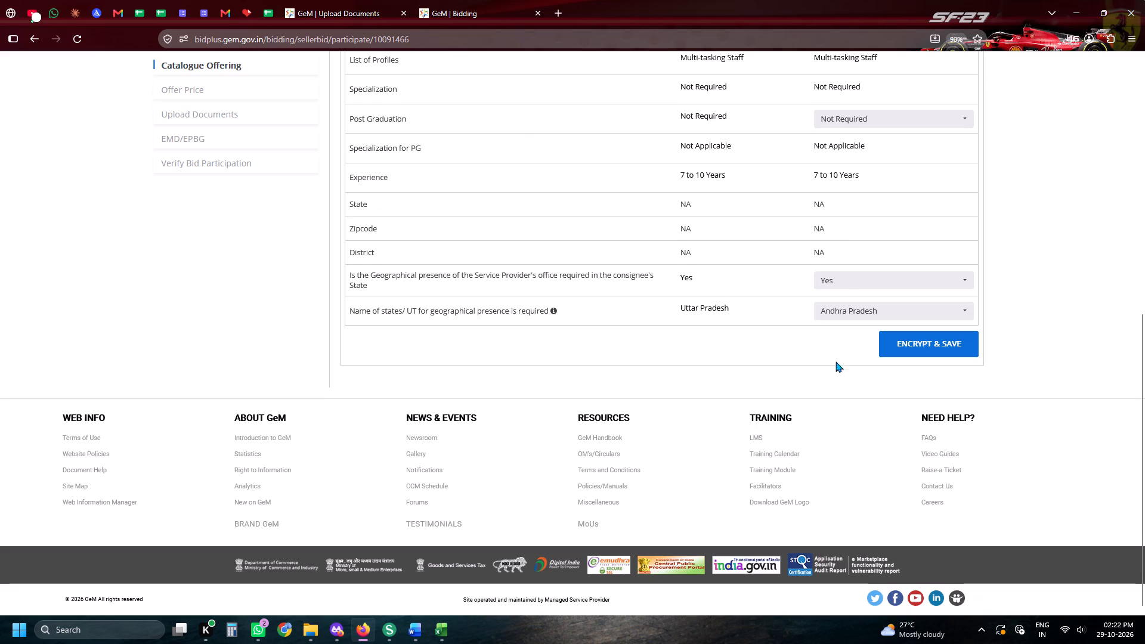
left_click(775, 327)
left_click(866, 309)
left_click(866, 324)
left_click(592, 371)
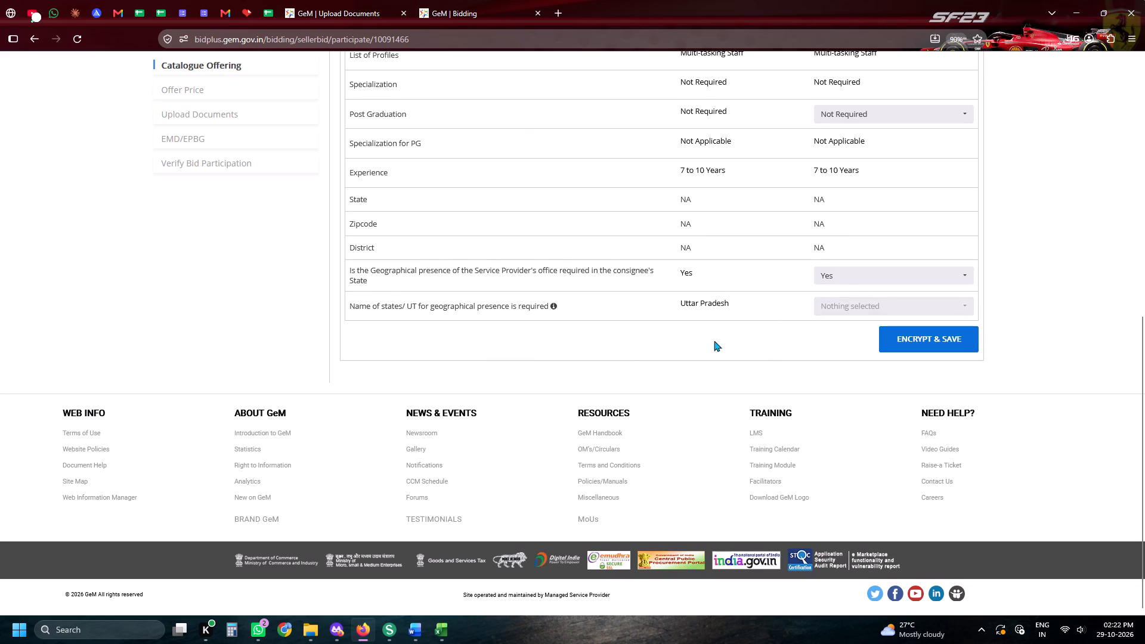
left_click(859, 309)
key("u")
key("u")
left_click(831, 329)
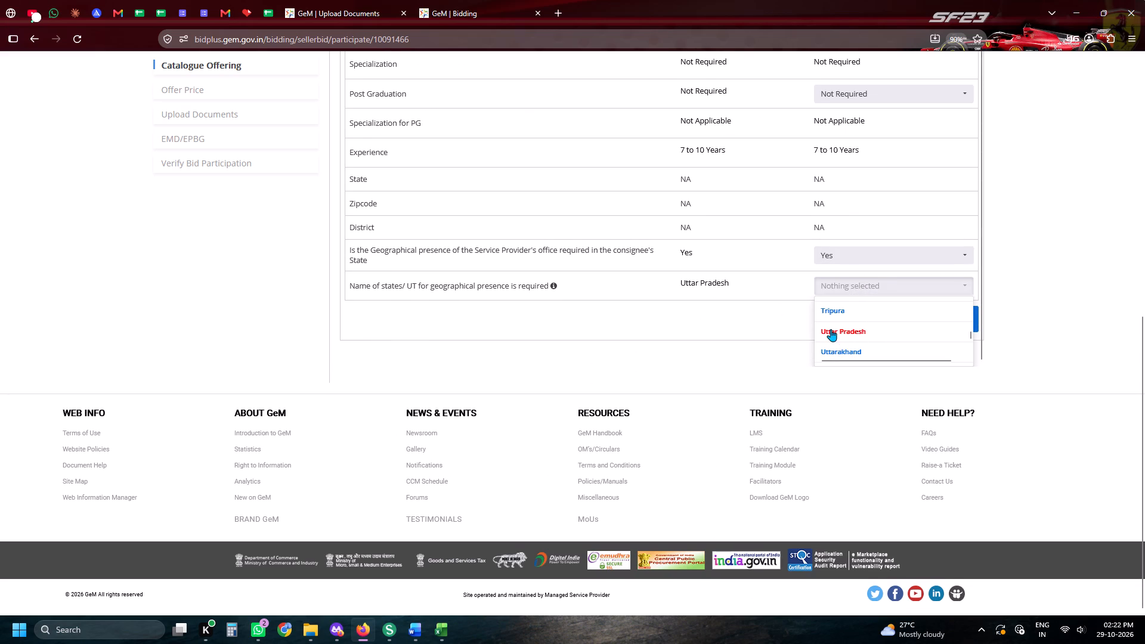
left_click(752, 329)
left_click(920, 329)
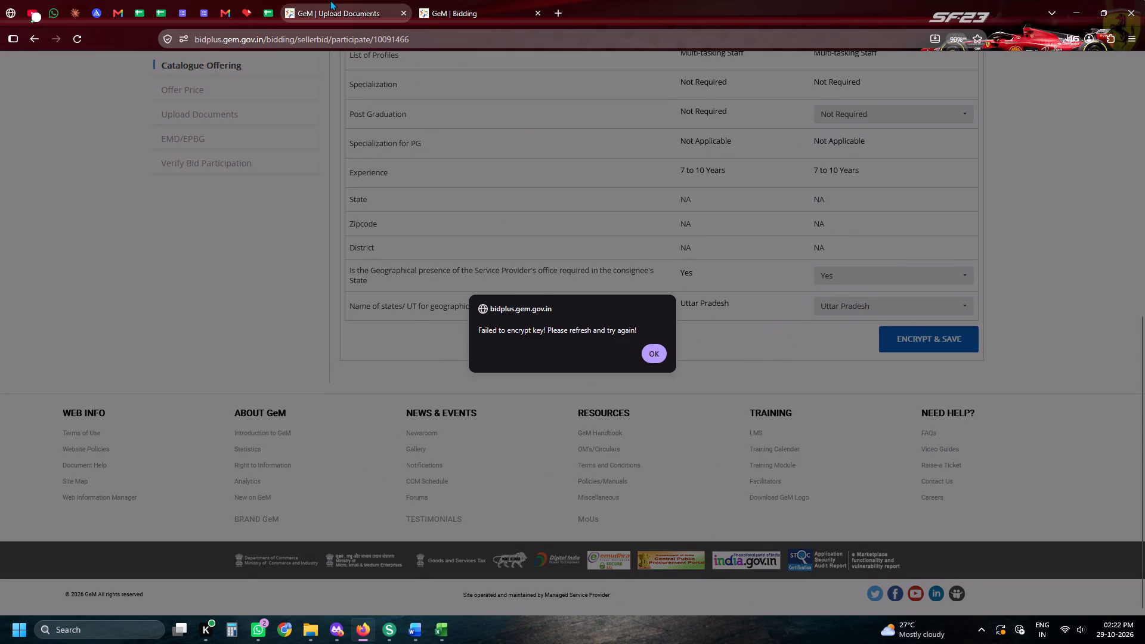
In the tracking spreadsheet, copy the fill date 29-10-26-MK from row 733 into the Kanpur bid's Fill Date cell.
left_click(275, 0)
left_click(681, 361)
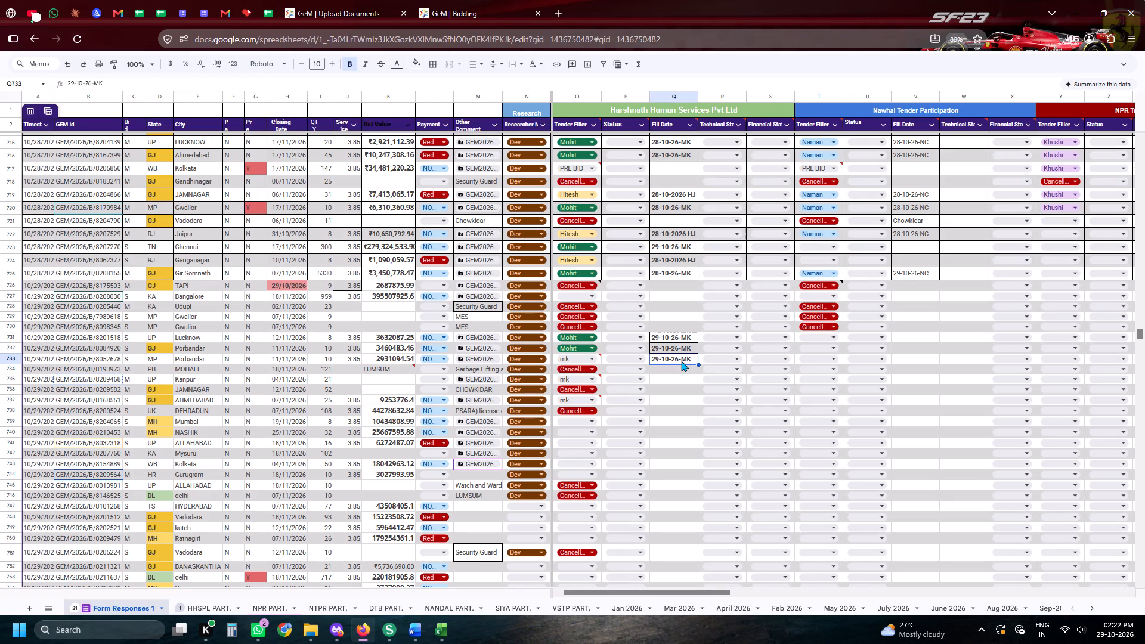
key("ctrl+c")
left_click(679, 392)
left_click(679, 385)
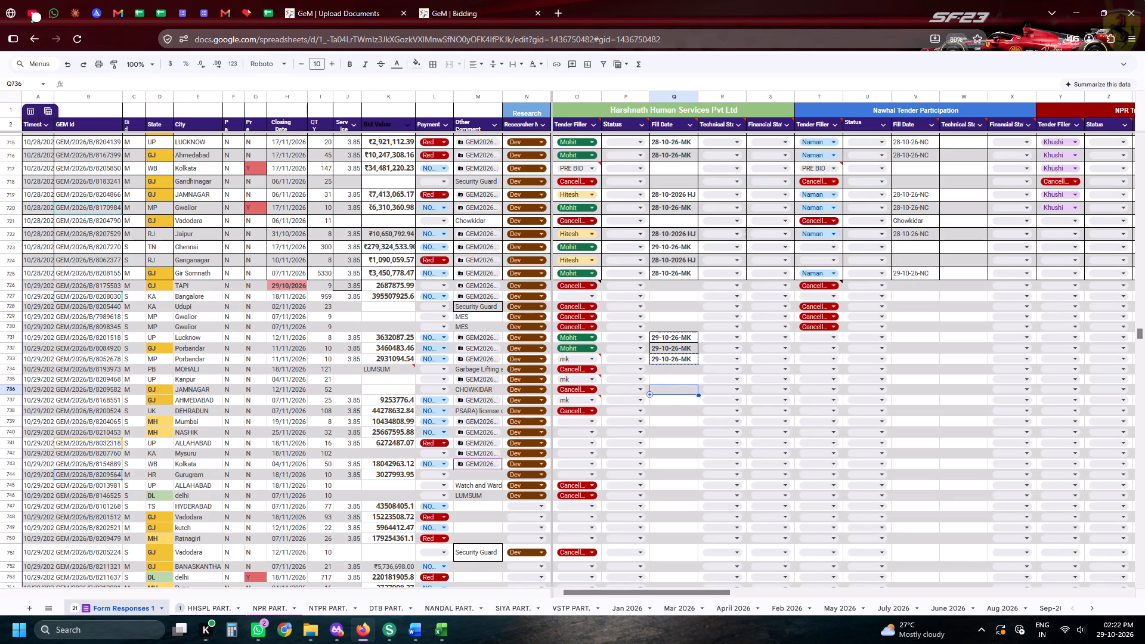
left_click(679, 385)
left_click(679, 385)
left_click(679, 383)
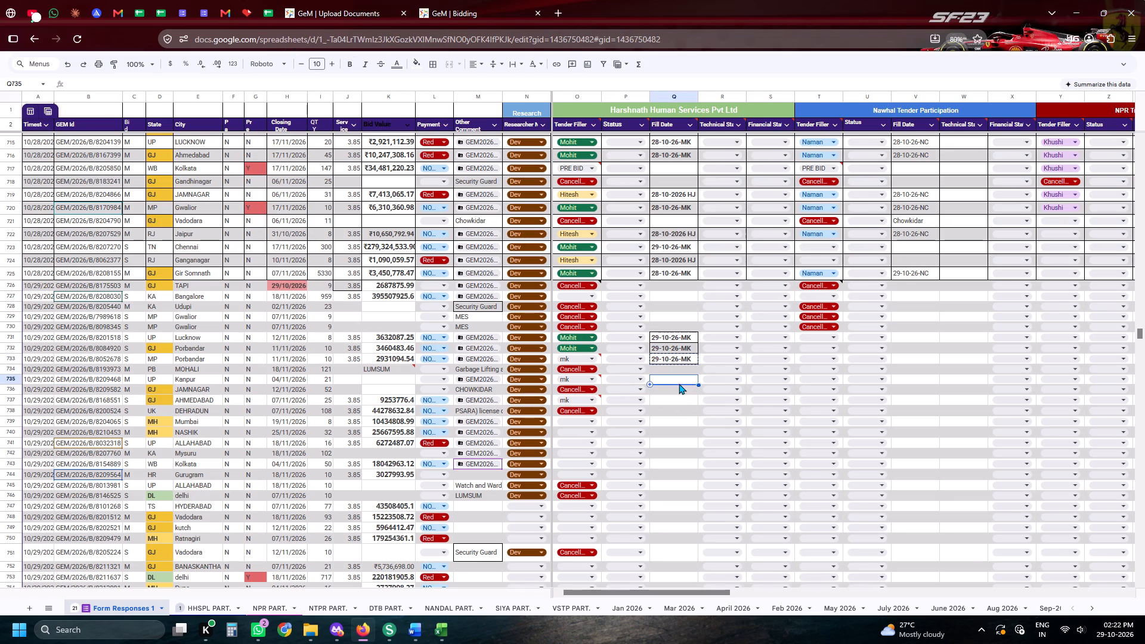
key("ctrl+v")
Open the Drive folder GEM2026B8209468 linked in the Kanpur bid's Other Comment cell.
left_click(476, 380)
left_click(509, 395)
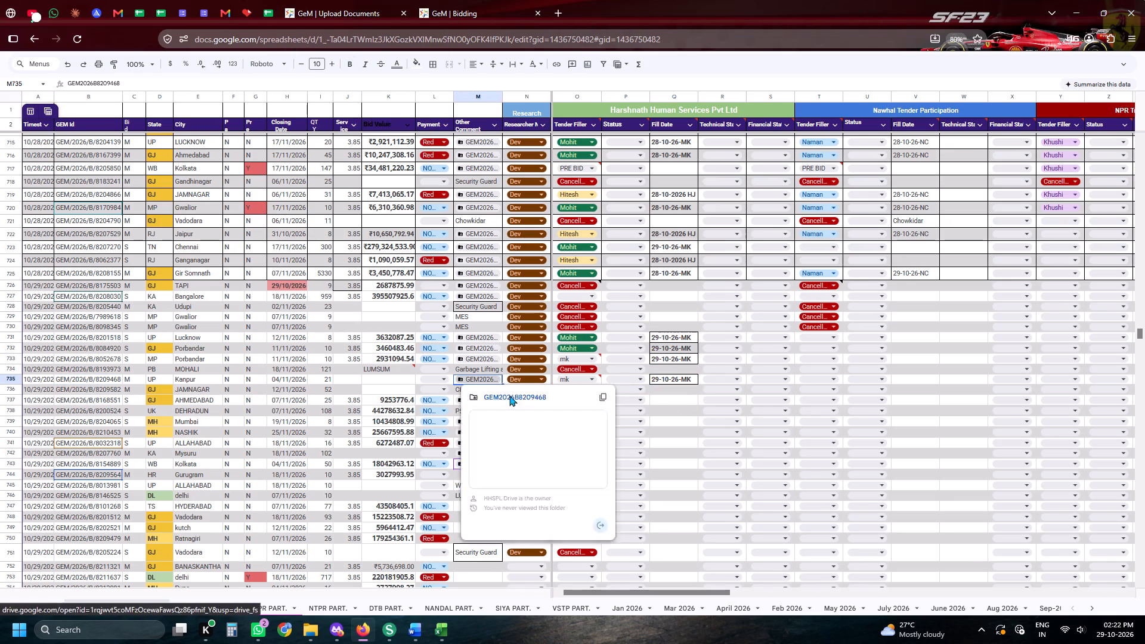
left_click(611, 0)
left_click(400, 0)
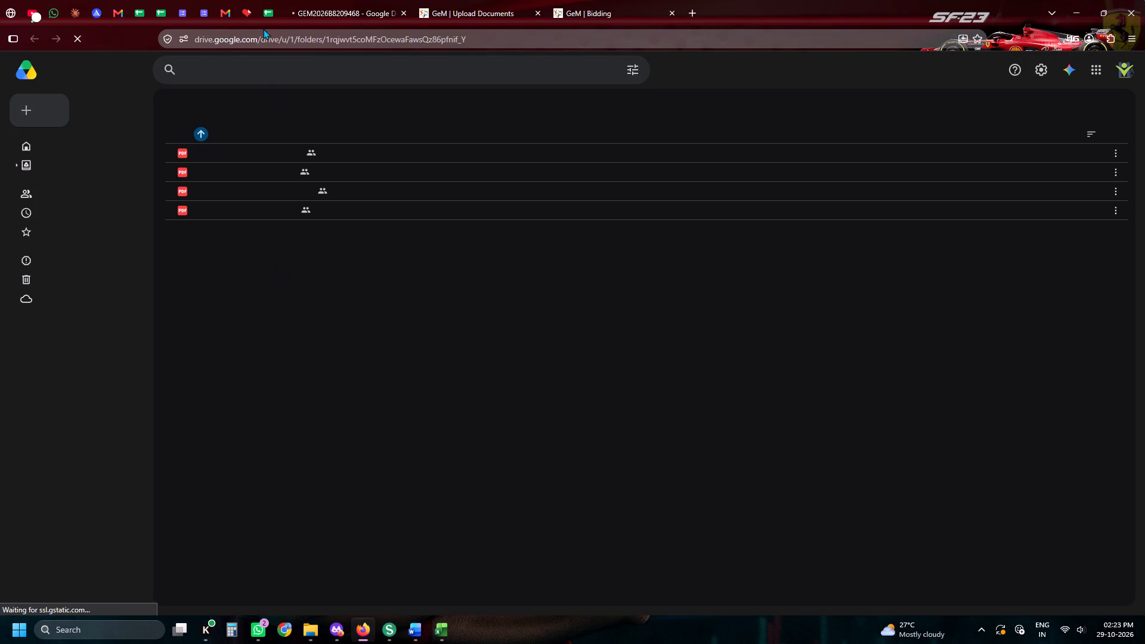
left_click(259, 16)
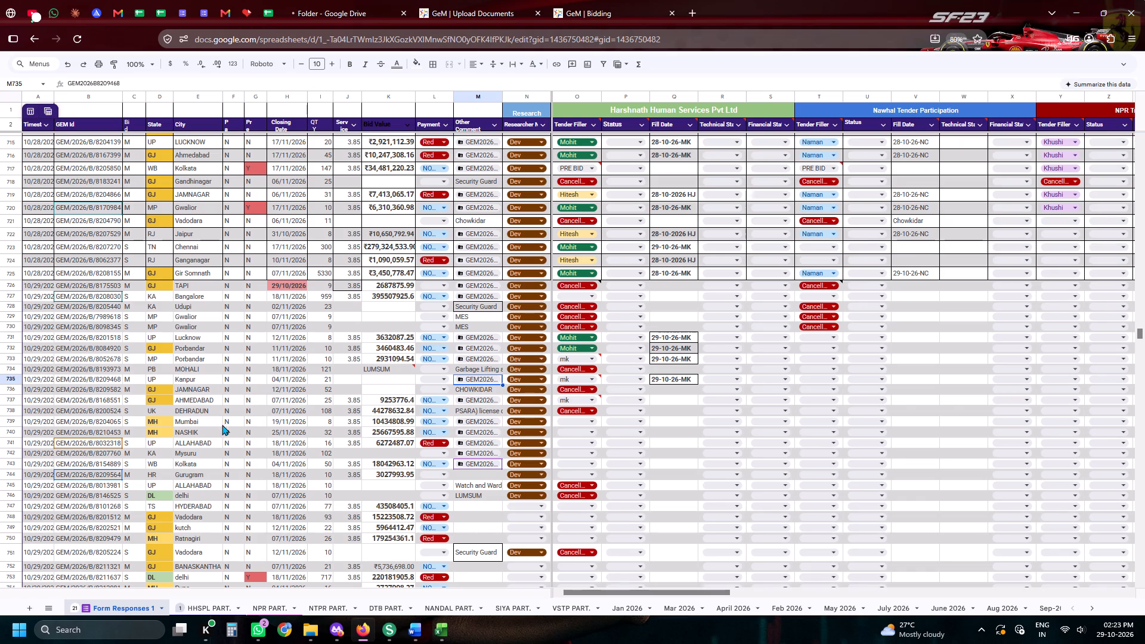
left_click(348, 4)
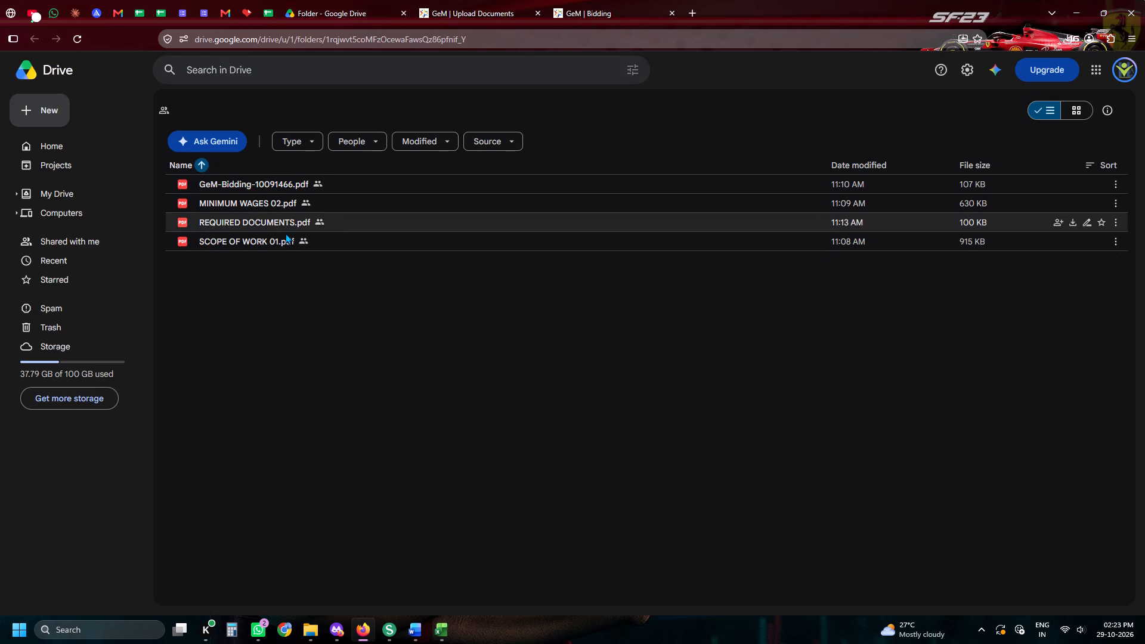
Read REQUIRED DOCUMENTS.pdf for the Kanpur bid's document requirements, and close it.
left_click(285, 234)
left_click(283, 229)
double_click(283, 229)
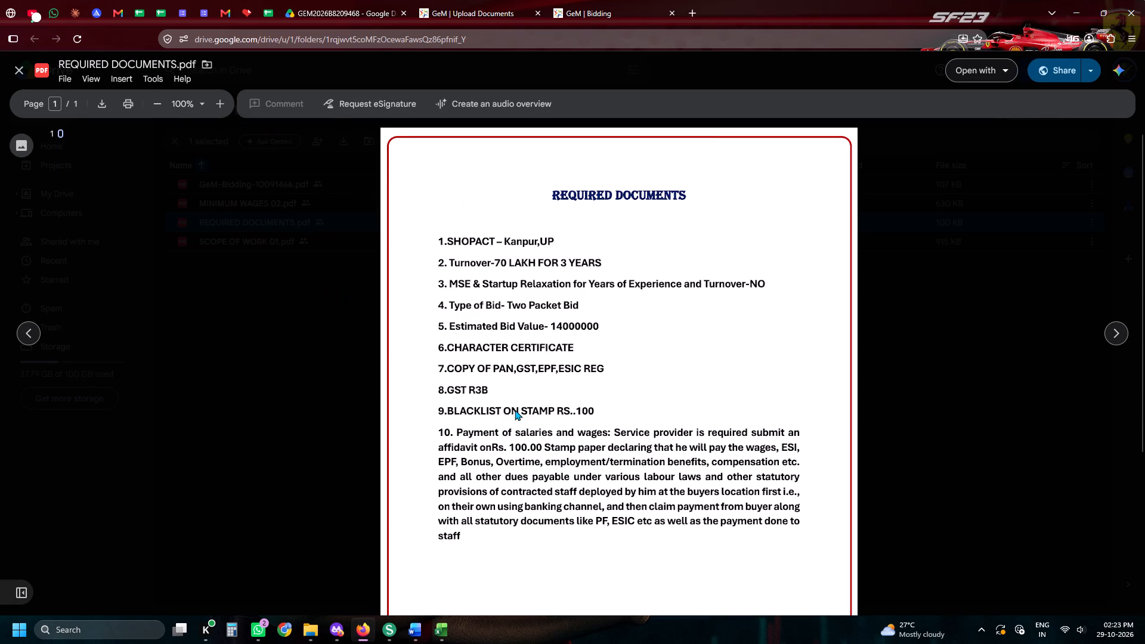
left_click(20, 72)
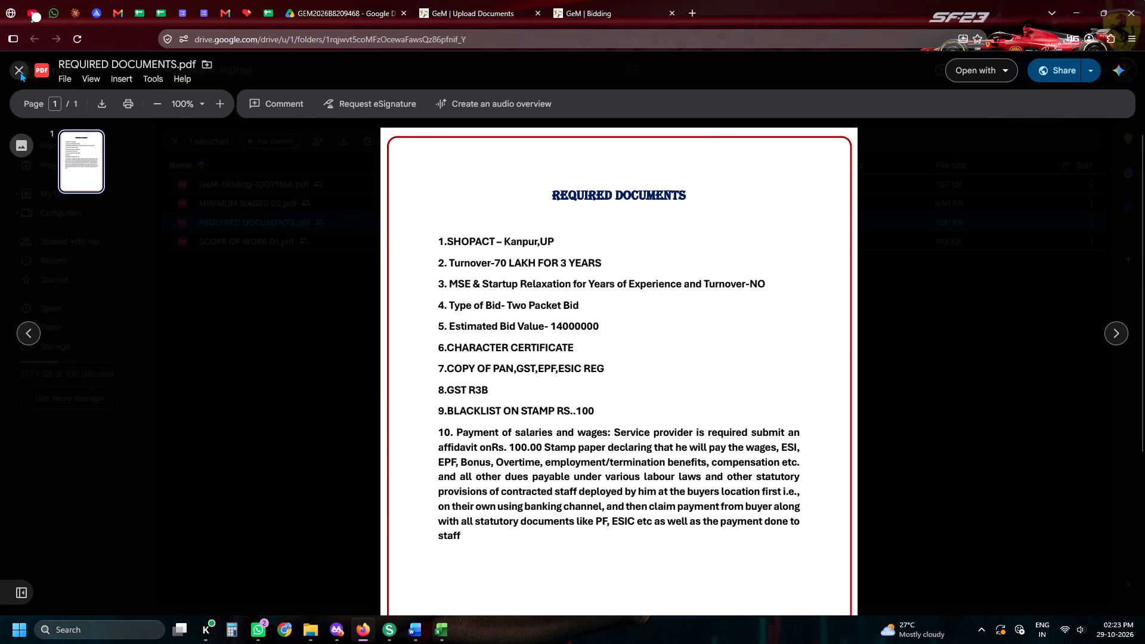
Download MINIMUM WAGES 02.pdf and SCOPE OF WORK 01.pdf from the bid's Drive folder.
left_click(1047, 201)
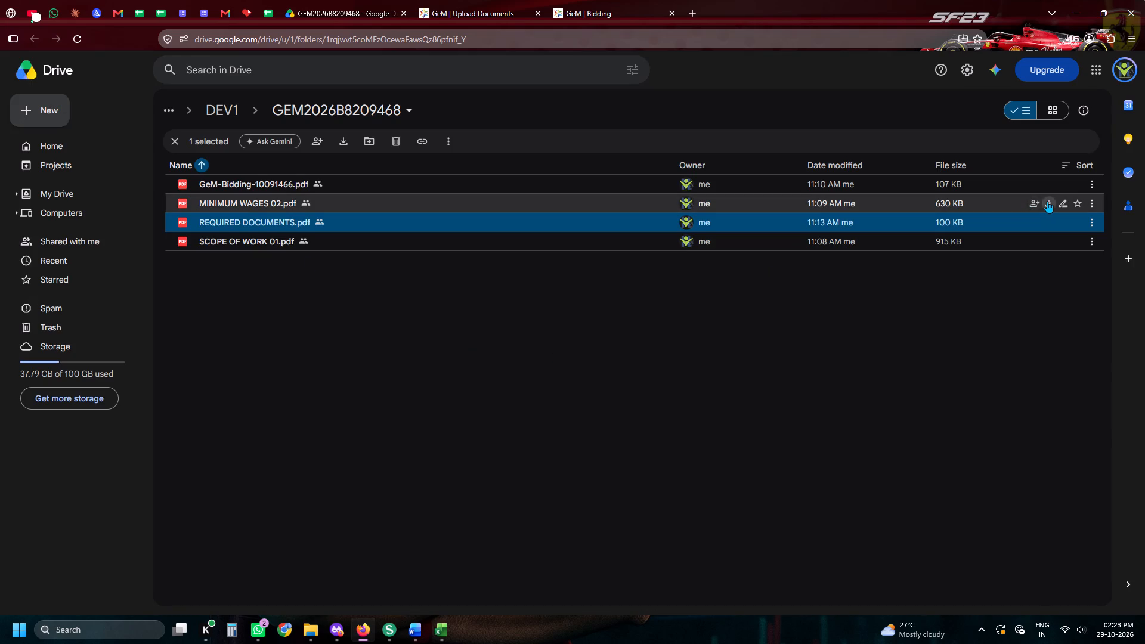
left_click(1043, 241)
left_click(1043, 241)
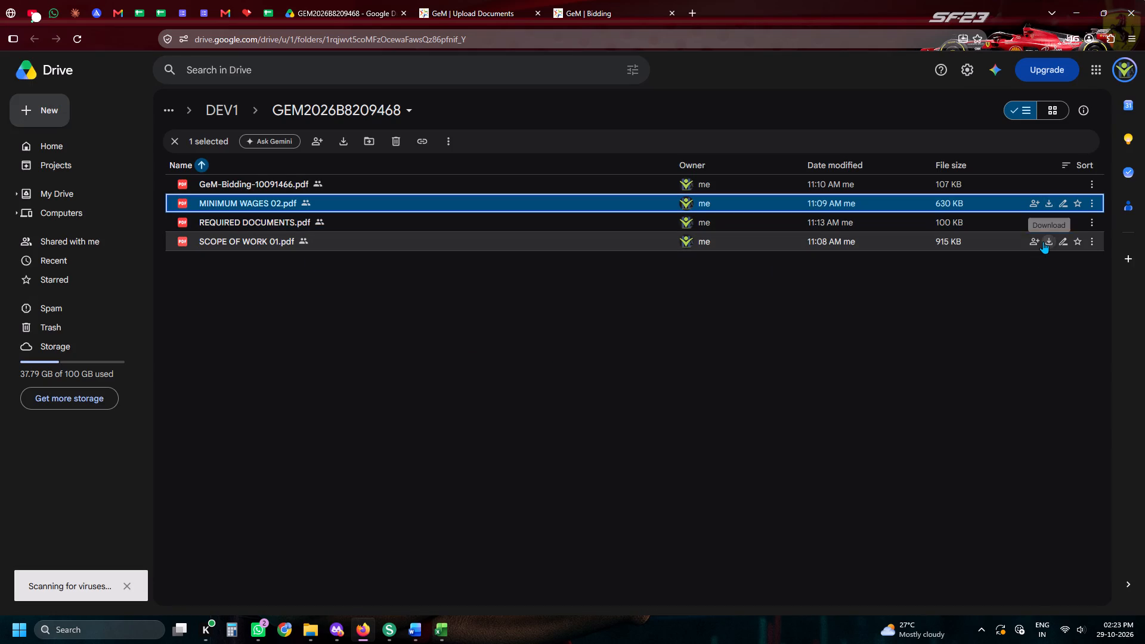
Switch to Sejda PDF Desktop and start a new merge with SCOPE OF WORK 01-7 and MINIMUM WAGES 02-2 from Downloads.
left_click(387, 634)
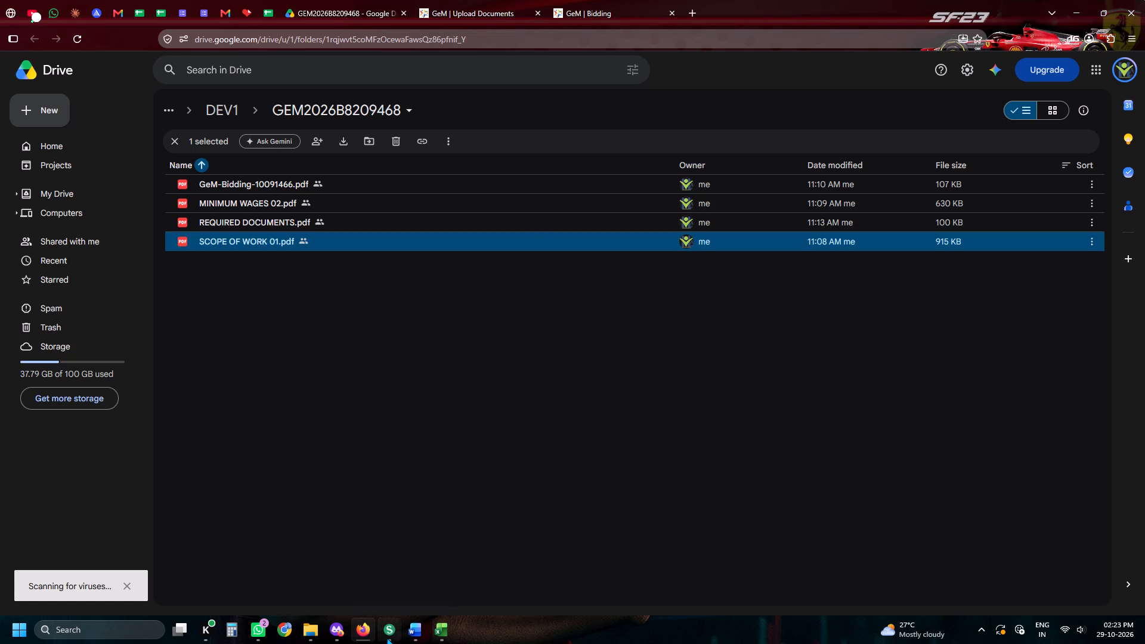
left_click(773, 424)
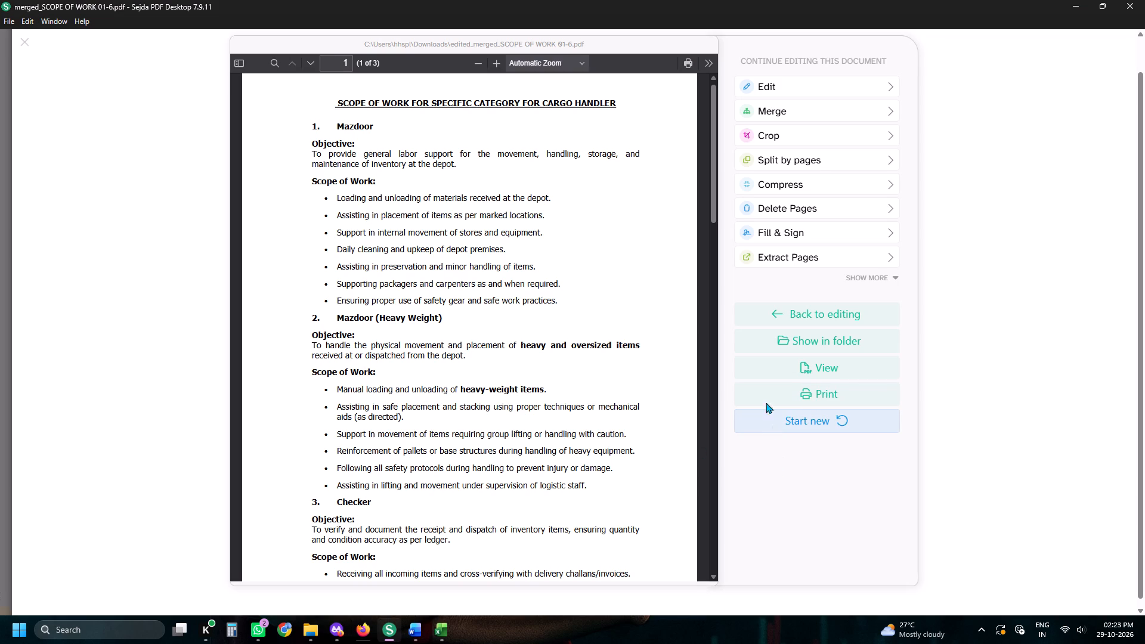
double_click(340, 55)
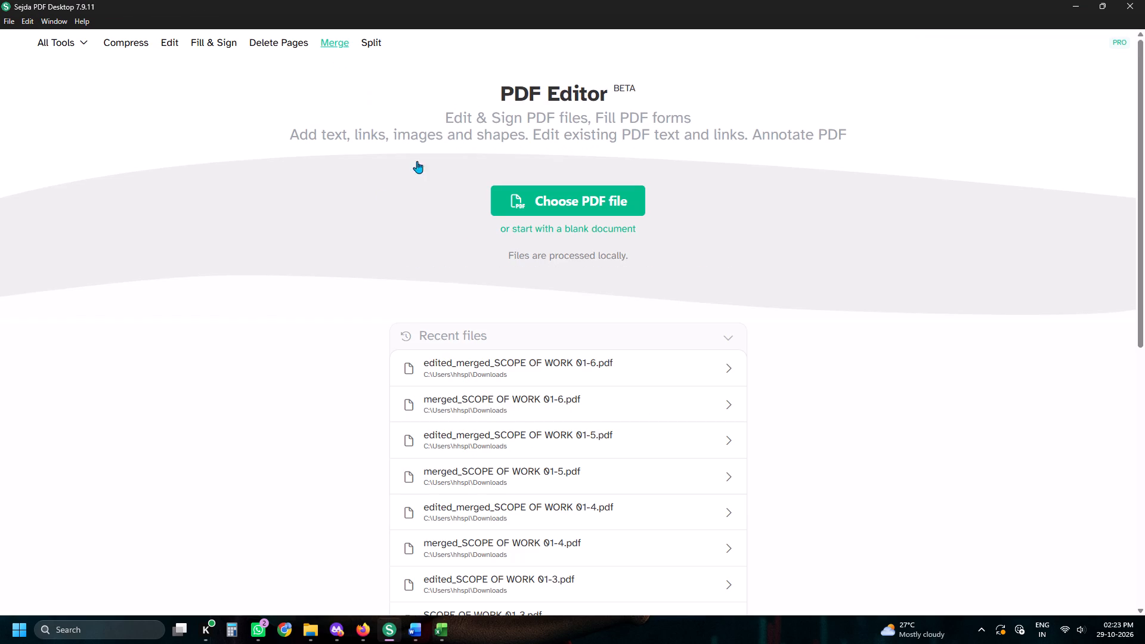
left_click(521, 203)
left_click(519, 199)
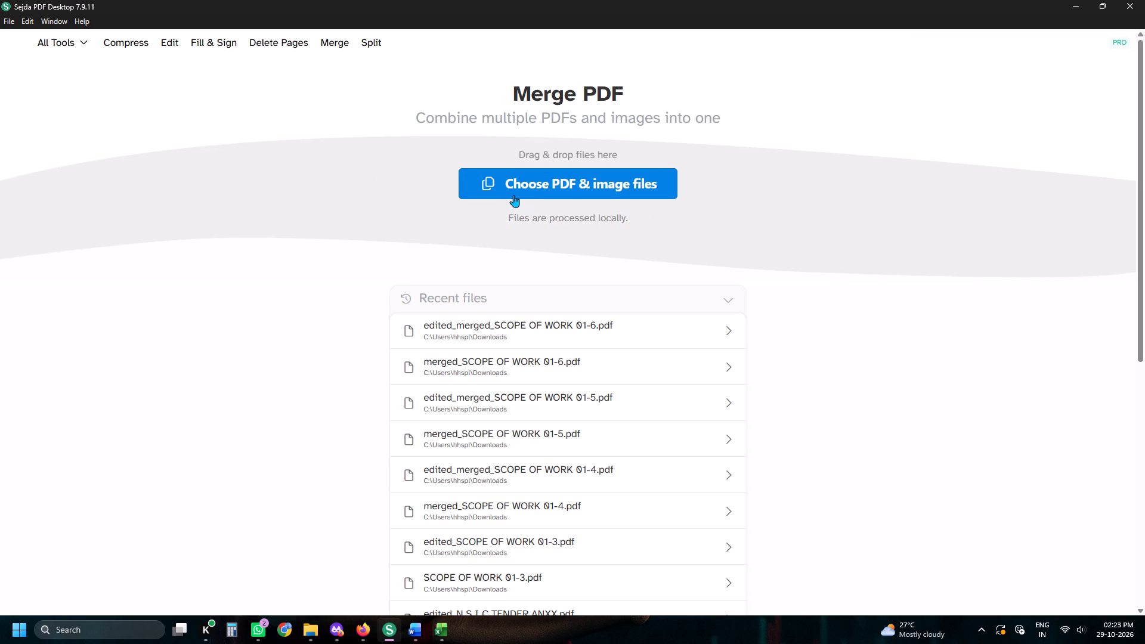
left_click(513, 195)
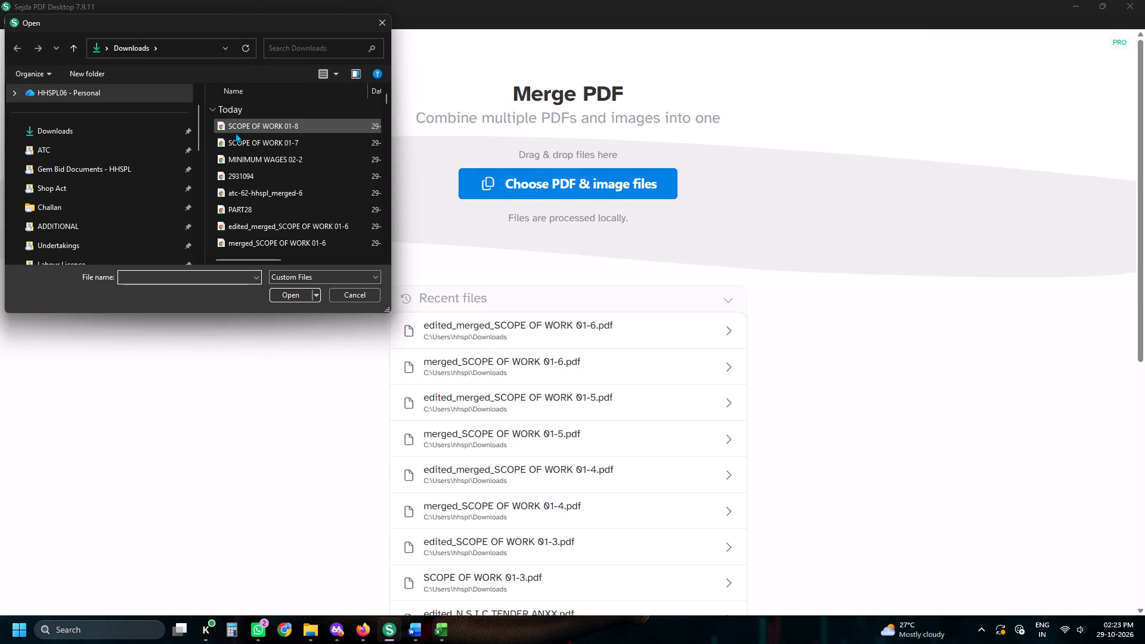
left_click_drag(211, 135, 225, 171)
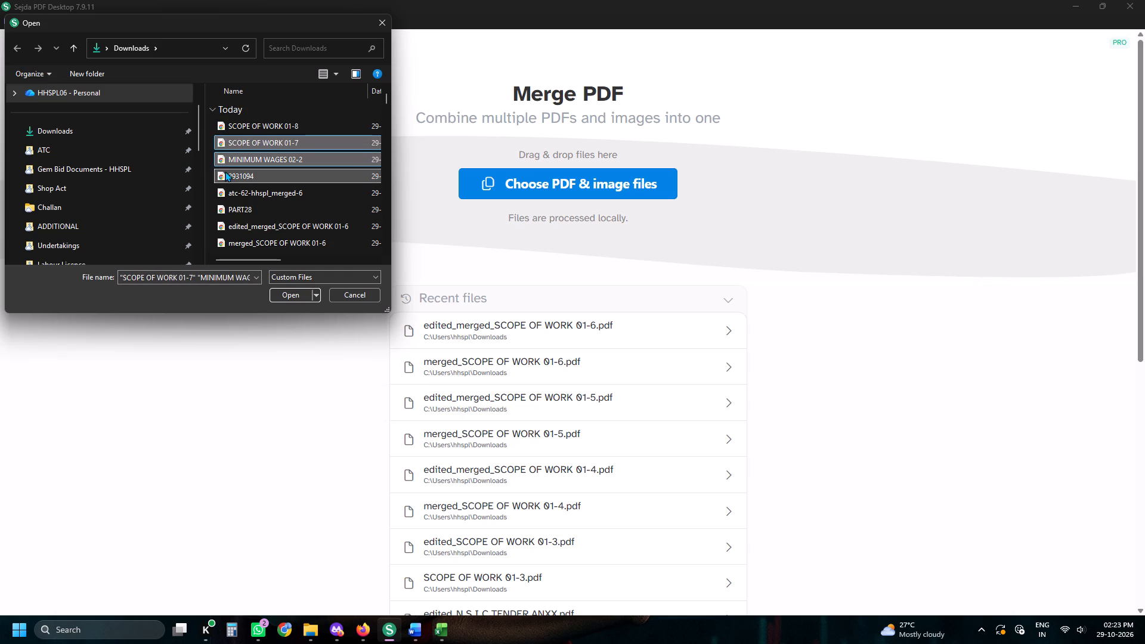
left_click(209, 137)
left_click_drag(209, 137, 243, 176)
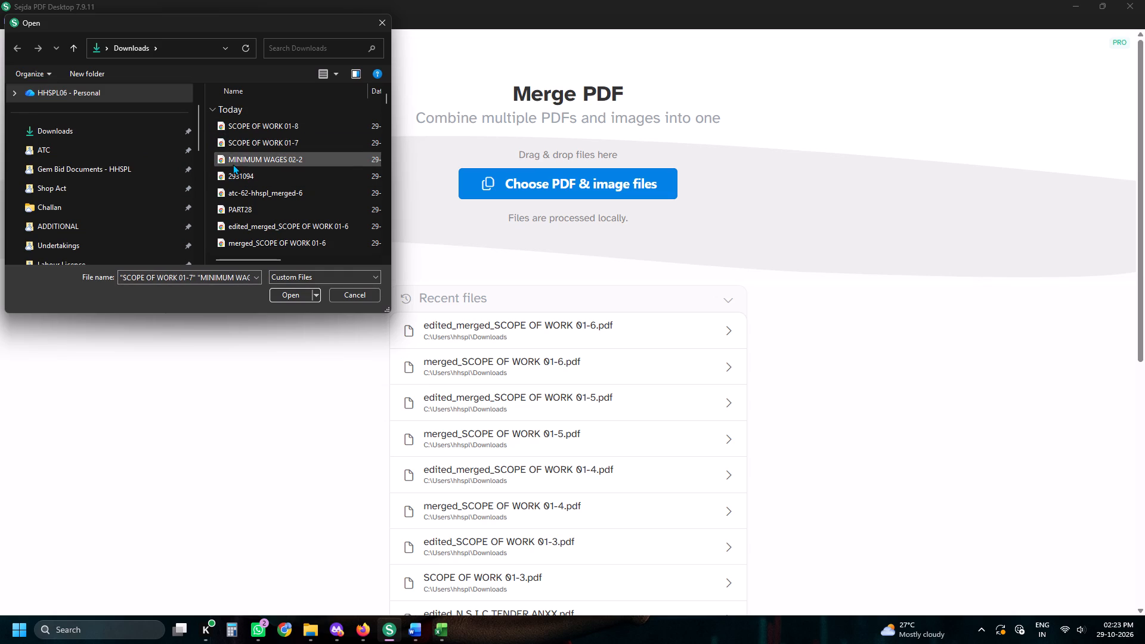
left_click_drag(213, 144, 222, 161)
left_click(300, 295)
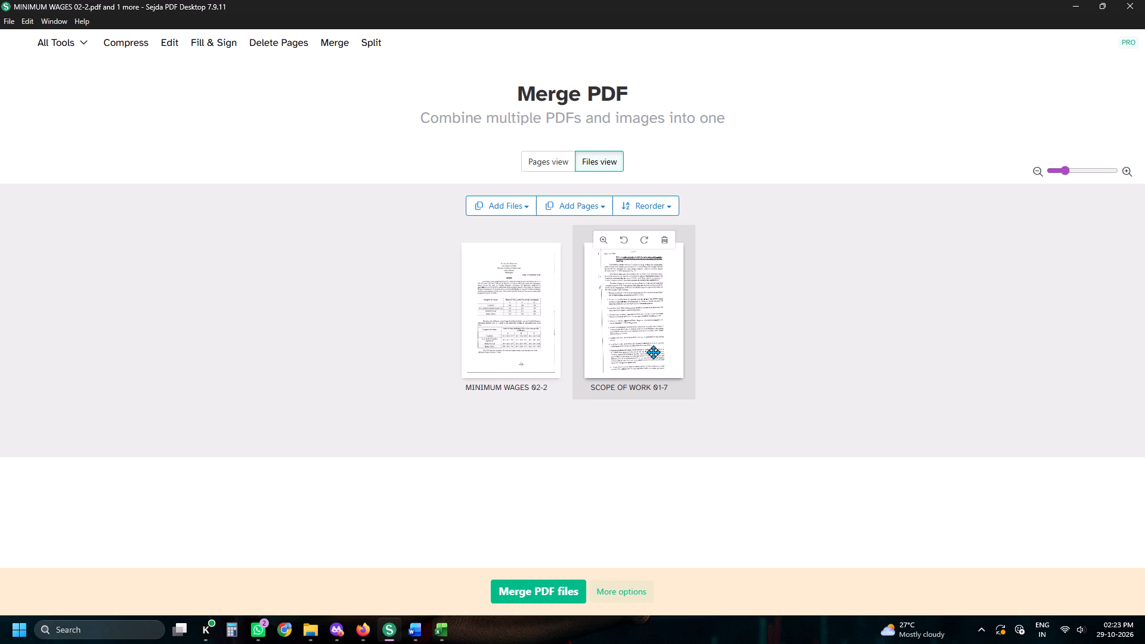
Place SCOPE OF WORK 01-7 before MINIMUM WAGES 02-2 in the merge order.
left_click_drag(646, 347, 500, 343)
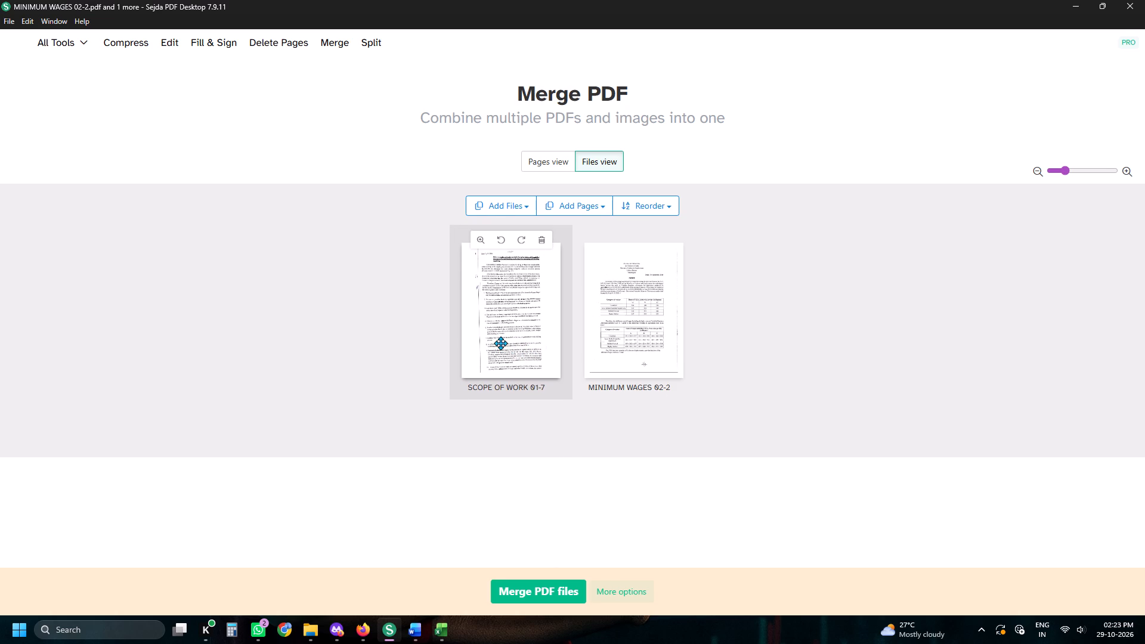
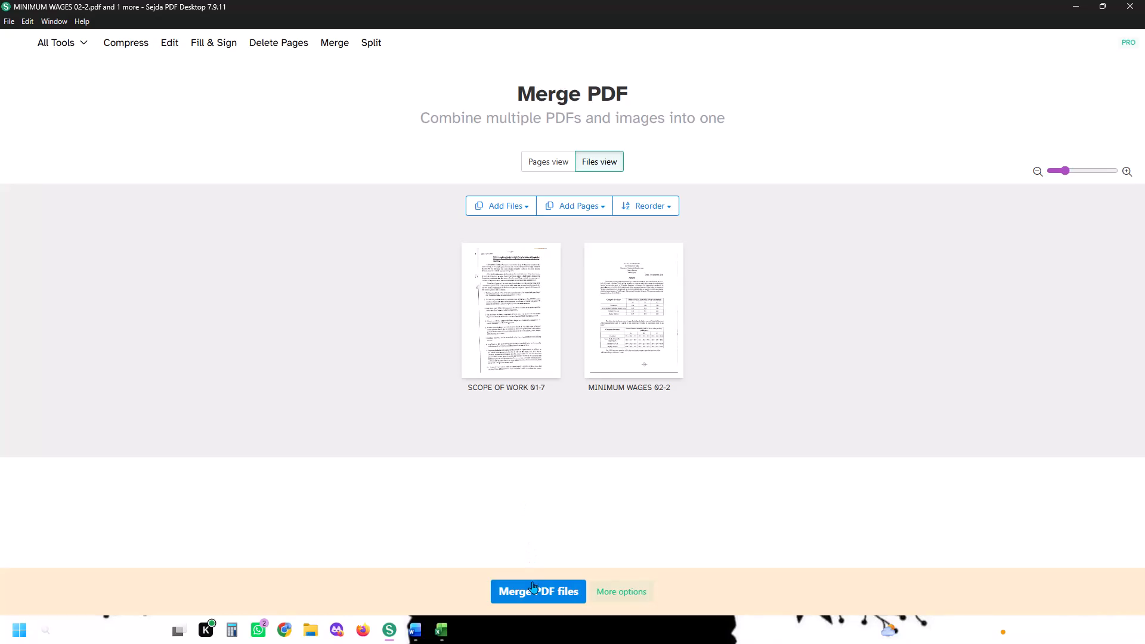
Merge the two PDFs and save the output in Downloads as merged_SCOPE OF WORK 01-7.
left_click(535, 584)
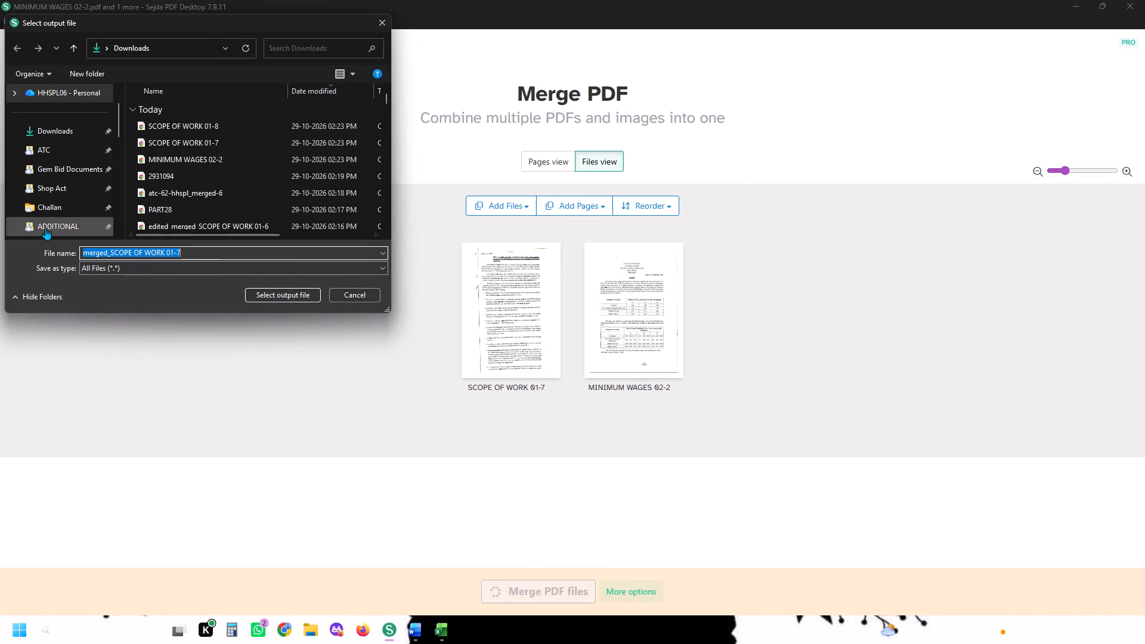
left_click(77, 133)
left_click(289, 292)
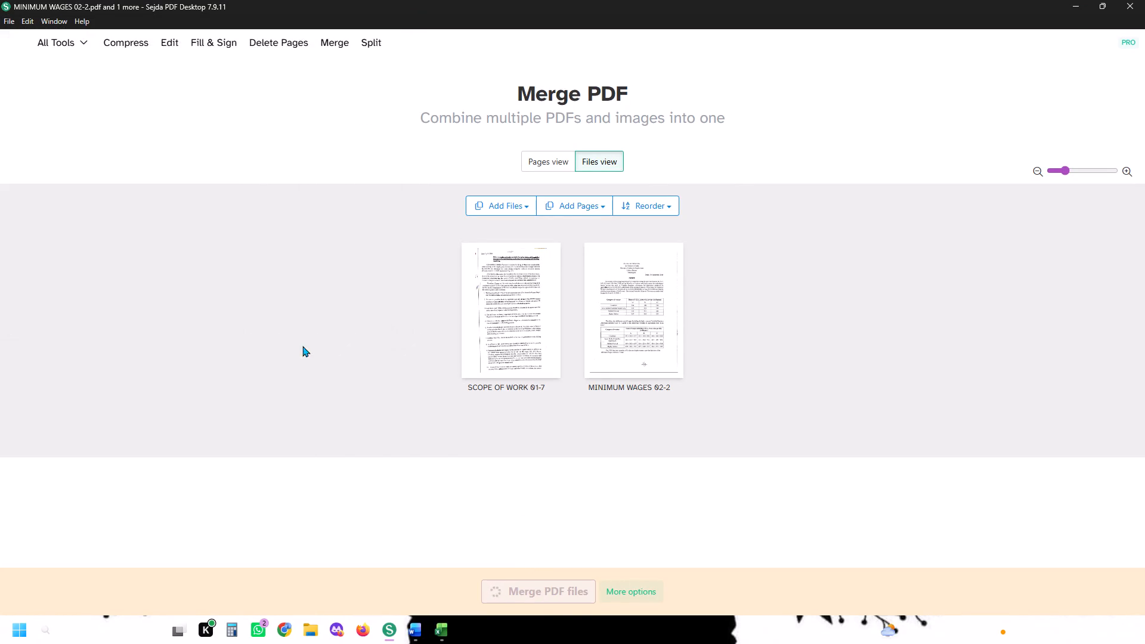
left_click(364, 632)
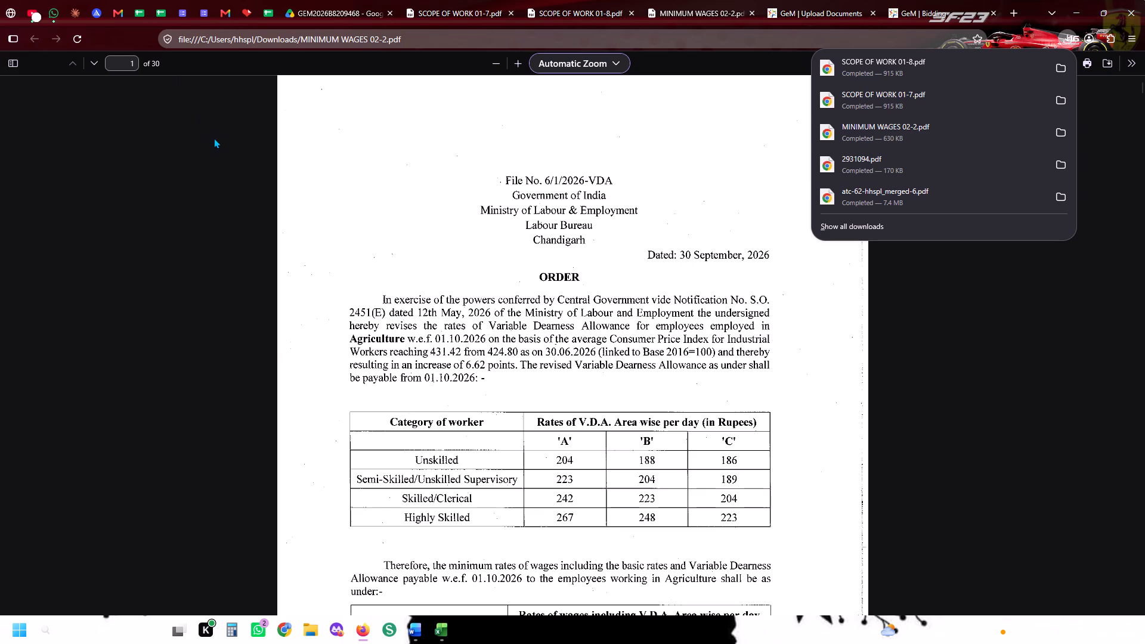
left_click(796, 0)
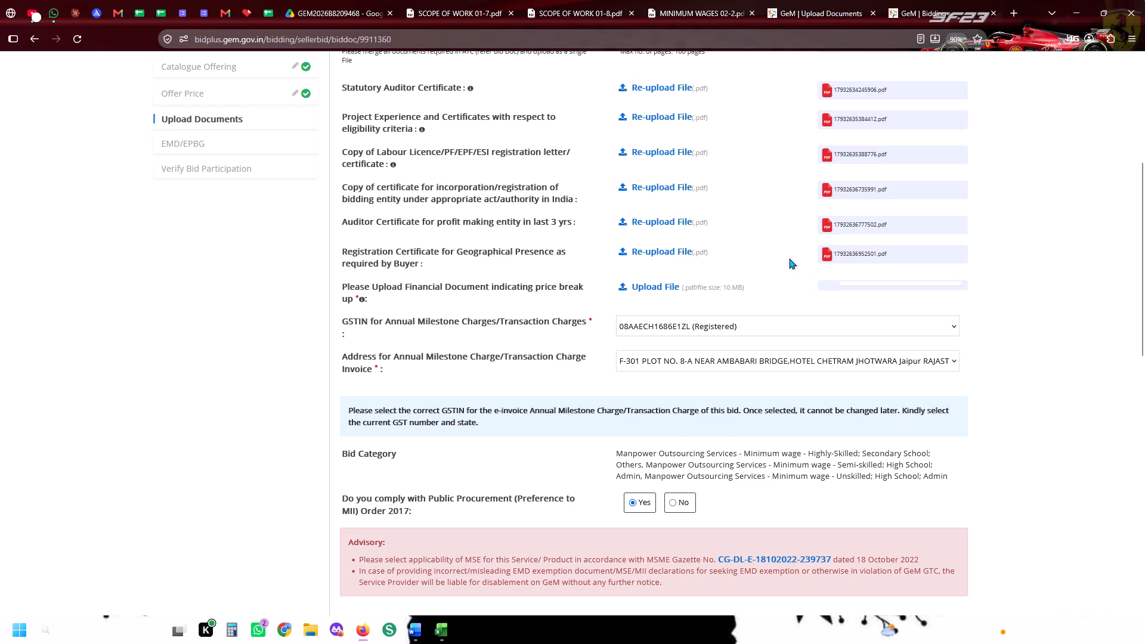
left_click(899, 0)
left_click(647, 352)
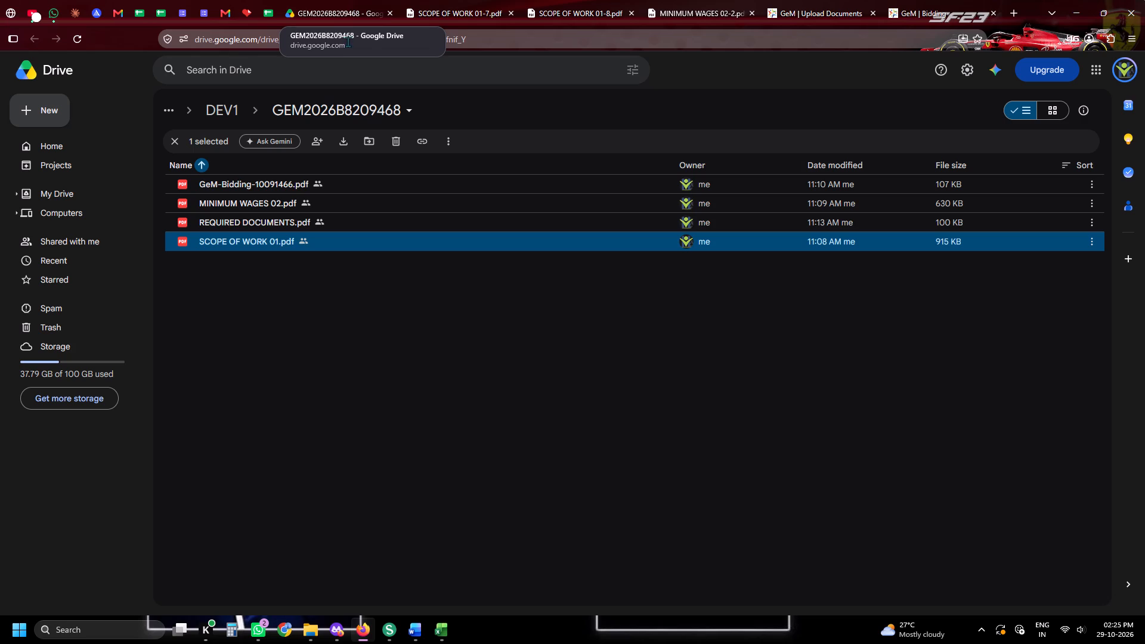
Return to Sejda PDF Desktop, look through the merged SCOPE OF WORK 01-7 file, and open it for editing.
left_click(389, 630)
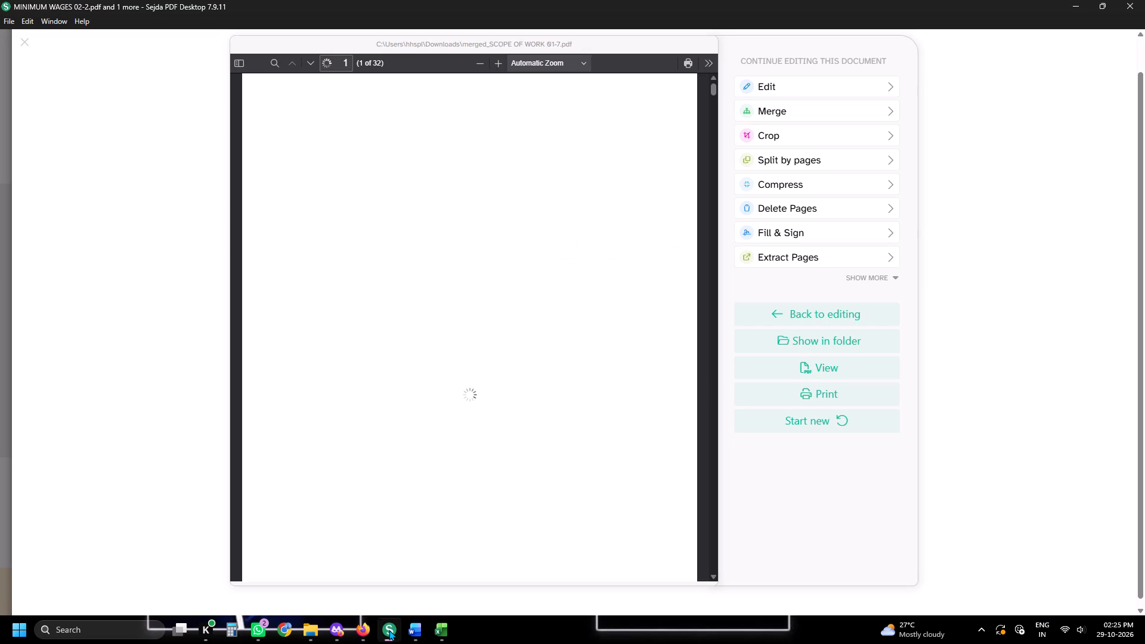
scroll(594, 579, "down", 10)
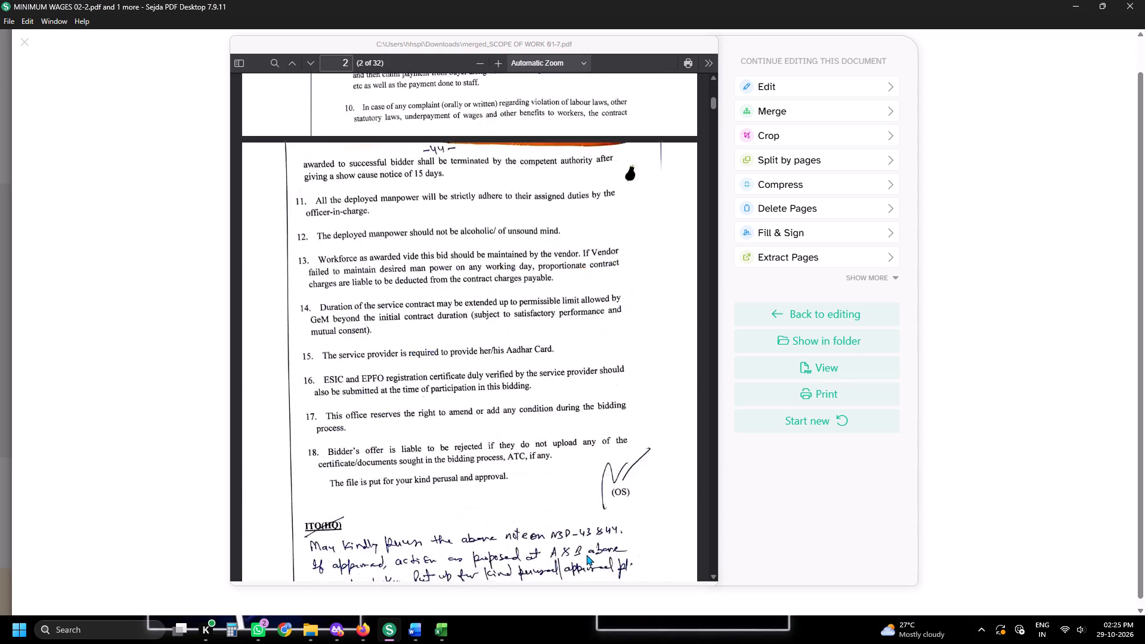
scroll(586, 555, "down", 1)
scroll(699, 177, "down", 6)
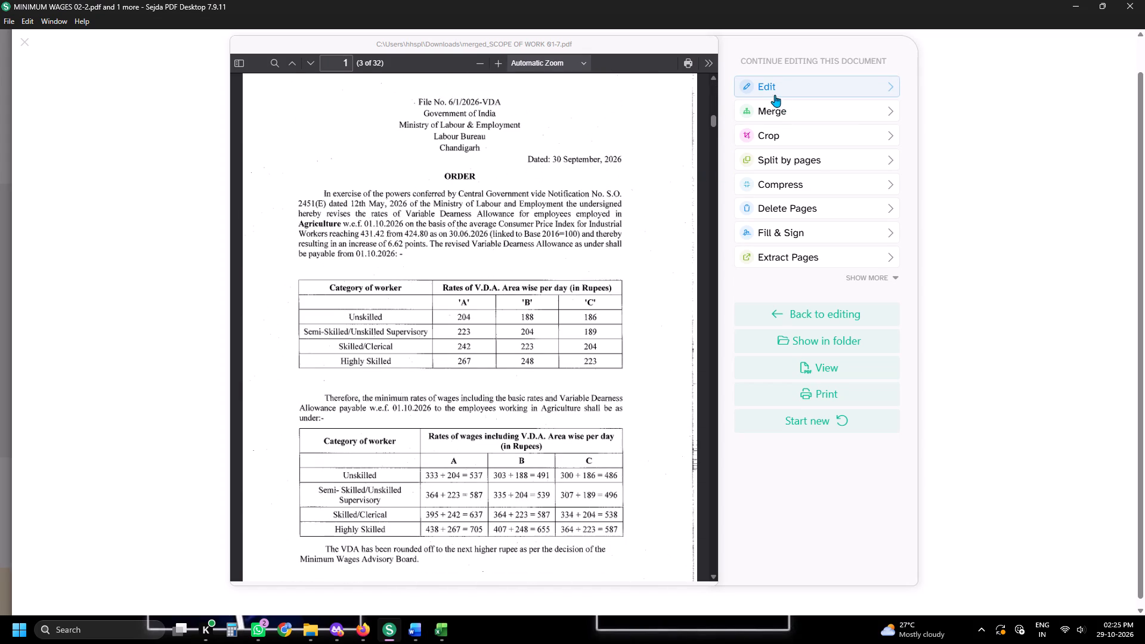
left_click(773, 94)
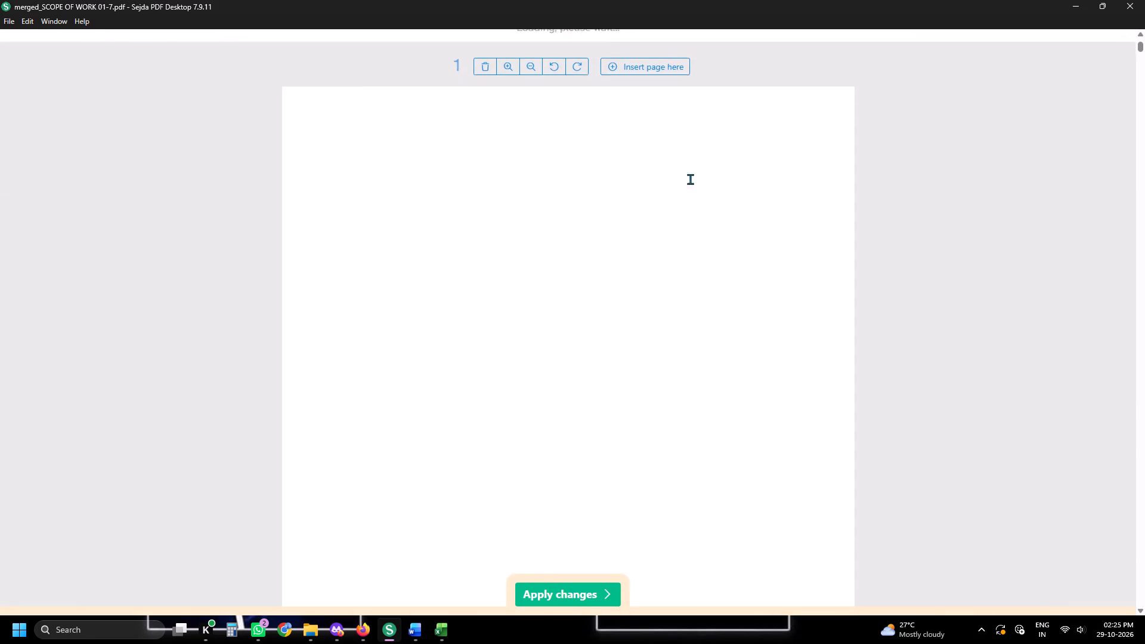
Place the Harshnath Human Services stamp signature at page 1's lower right corner and repeat it on all pages.
left_click(564, 48)
left_click(591, 125)
key("space")
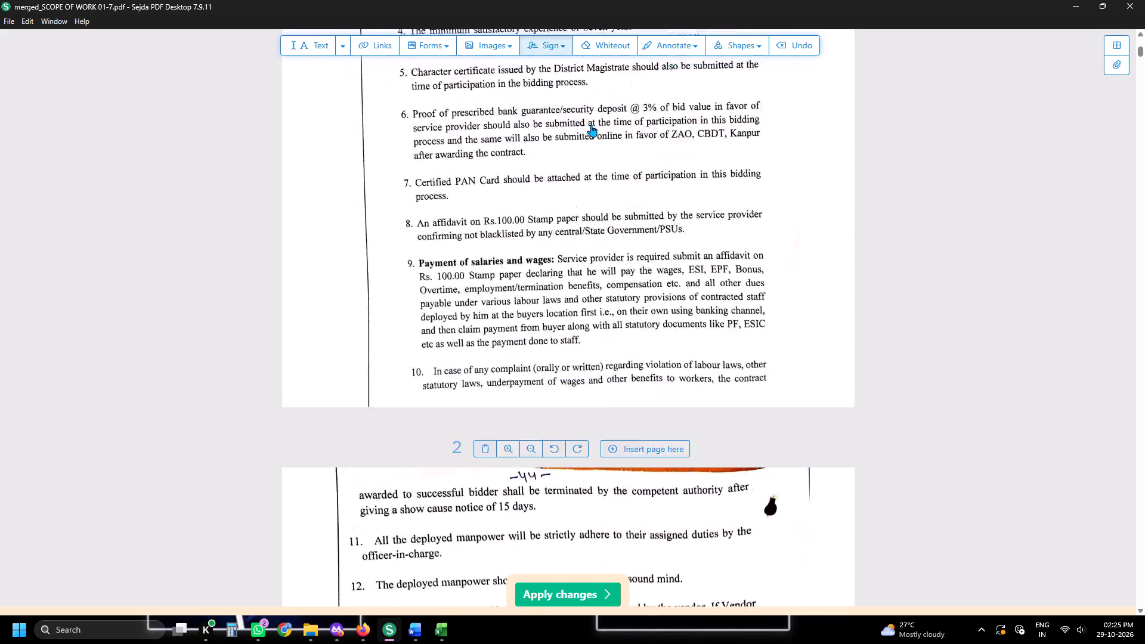
left_click(725, 272)
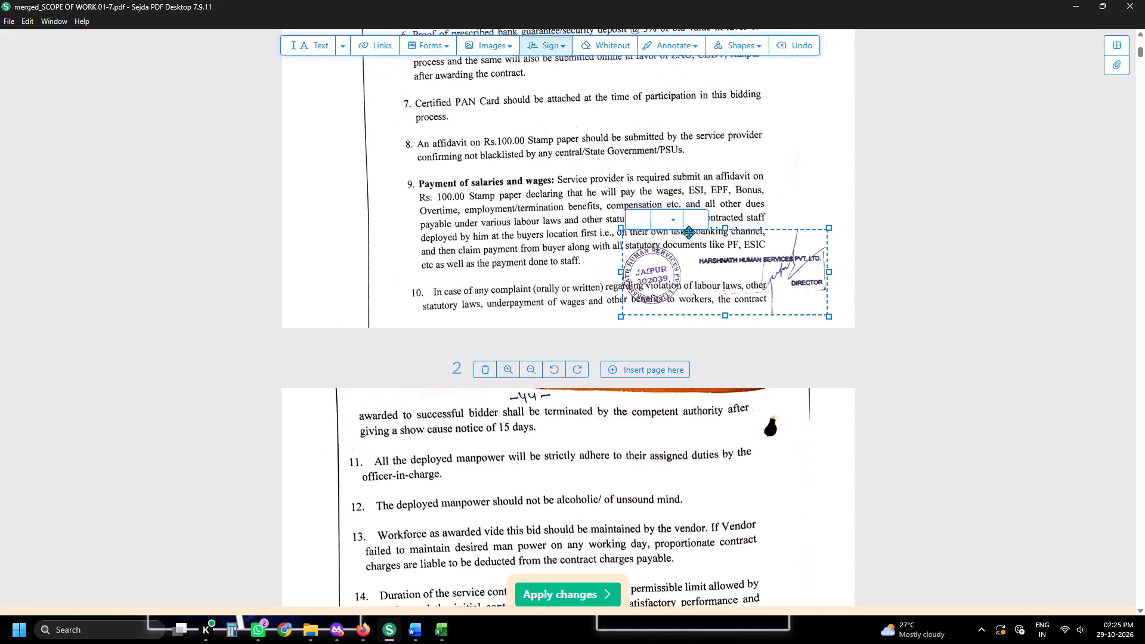
left_click(676, 226)
left_click(689, 245)
On page 9, delete the stamp overlapping the official's signature and place it again at the lower left of the page.
key("space")
key("space")
key("space")
key("space")
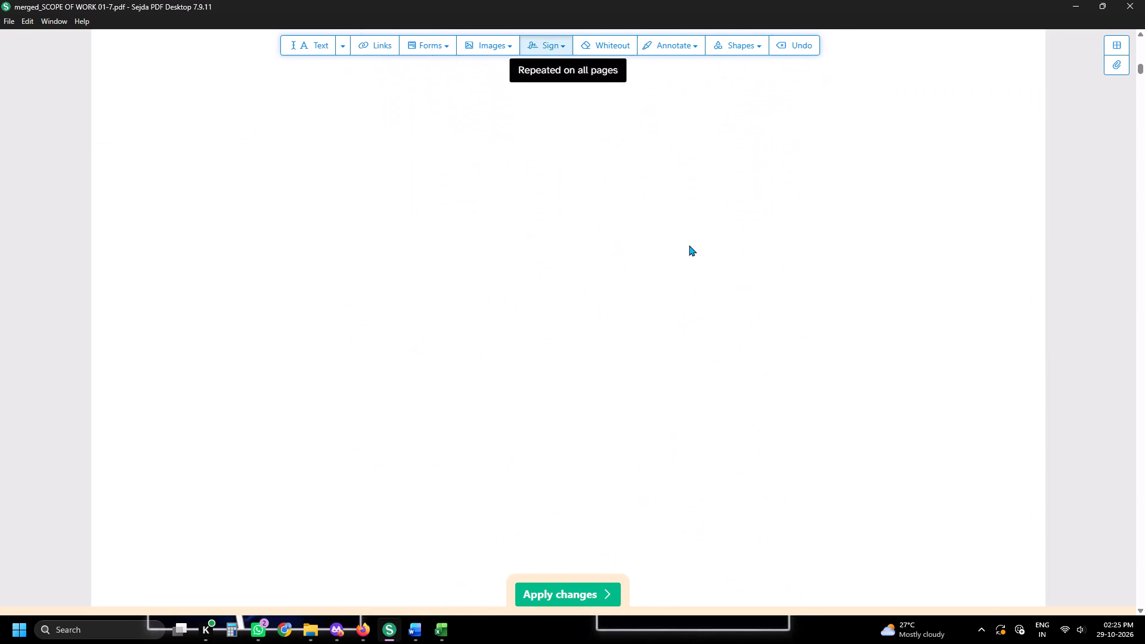
key("space")
key("space")
key("space")
key("space")
key("space")
key("space")
key("space")
key("space")
key("space")
key("space")
key("space")
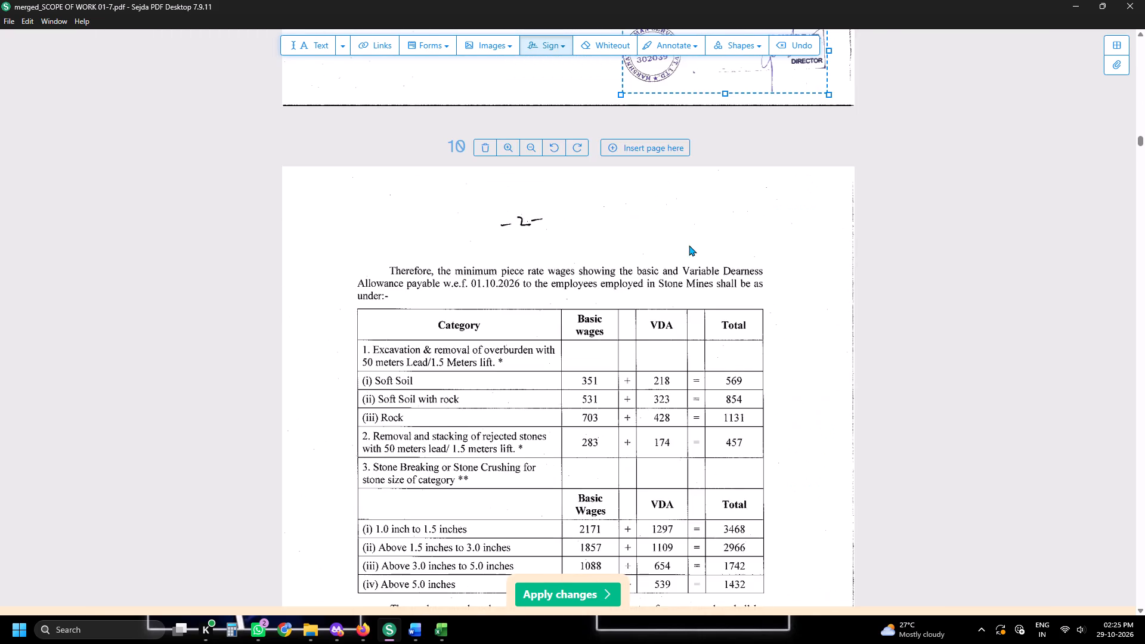
scroll(689, 245, "up", 2)
left_click(689, 158)
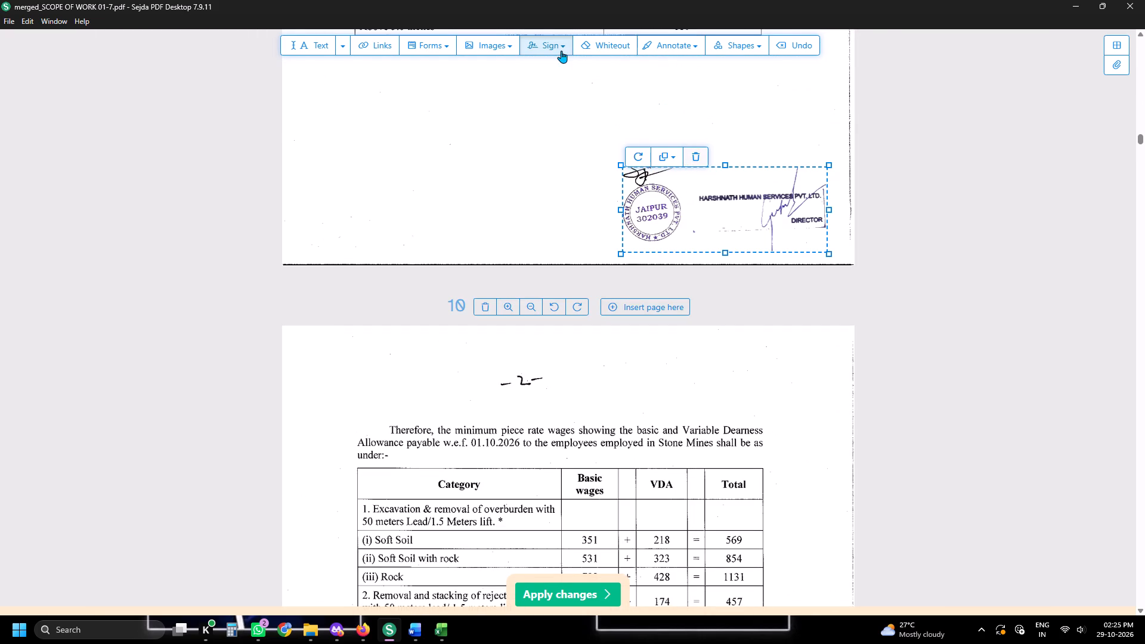
left_click(561, 51)
left_click(589, 123)
left_click(431, 196)
On page 20, delete the repeated stamp and place it again at the lower left, beside the official's signature.
key("space")
key("space")
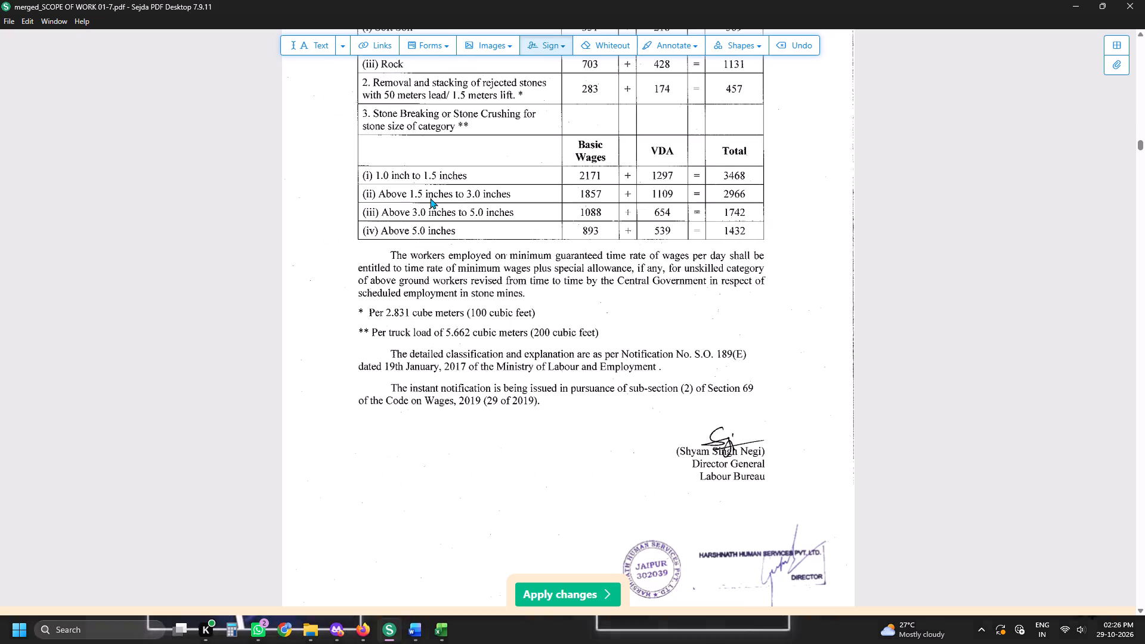
key("space")
key("space")
key("space")
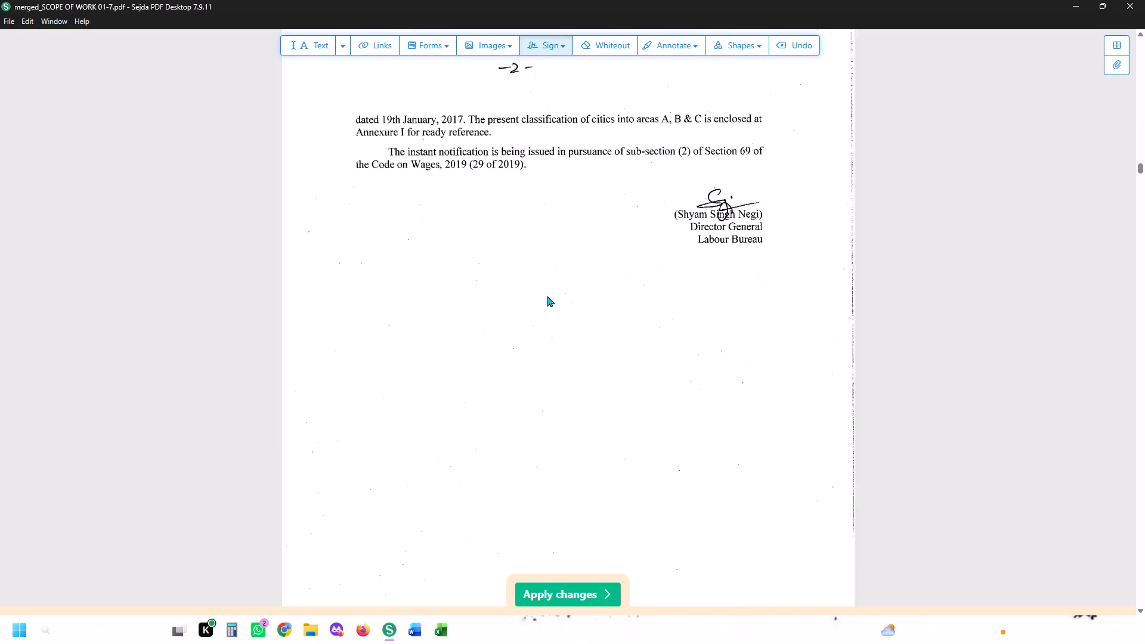
key("space")
key("space")
key("space")
key("space")
key("space")
key("space")
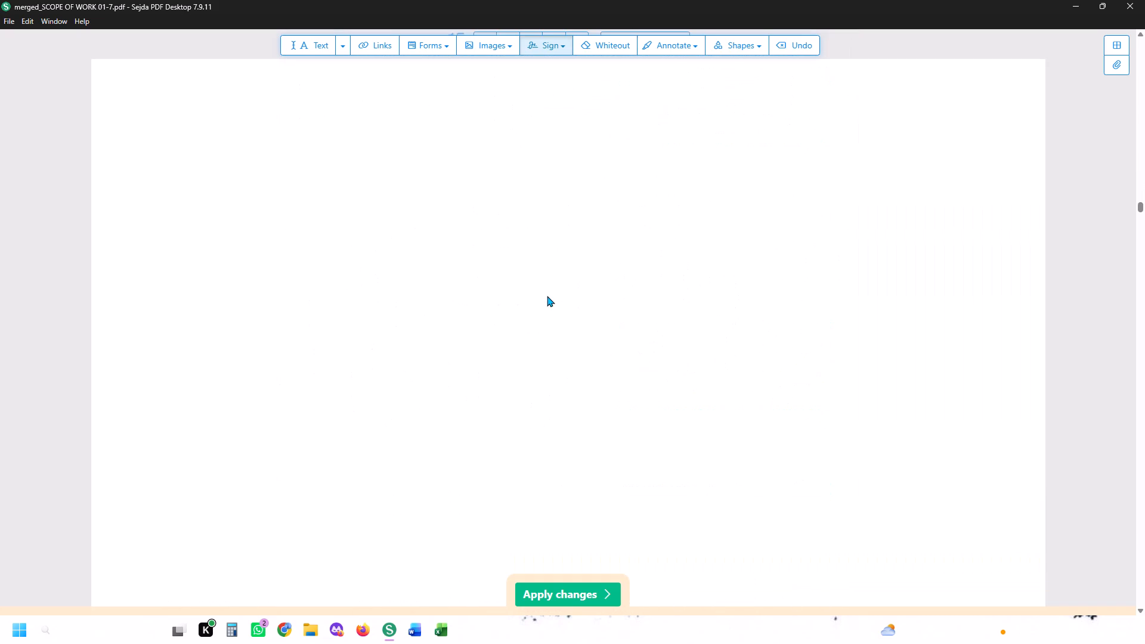
key("space")
key("space")
key("space")
key("space")
key("space")
key("space")
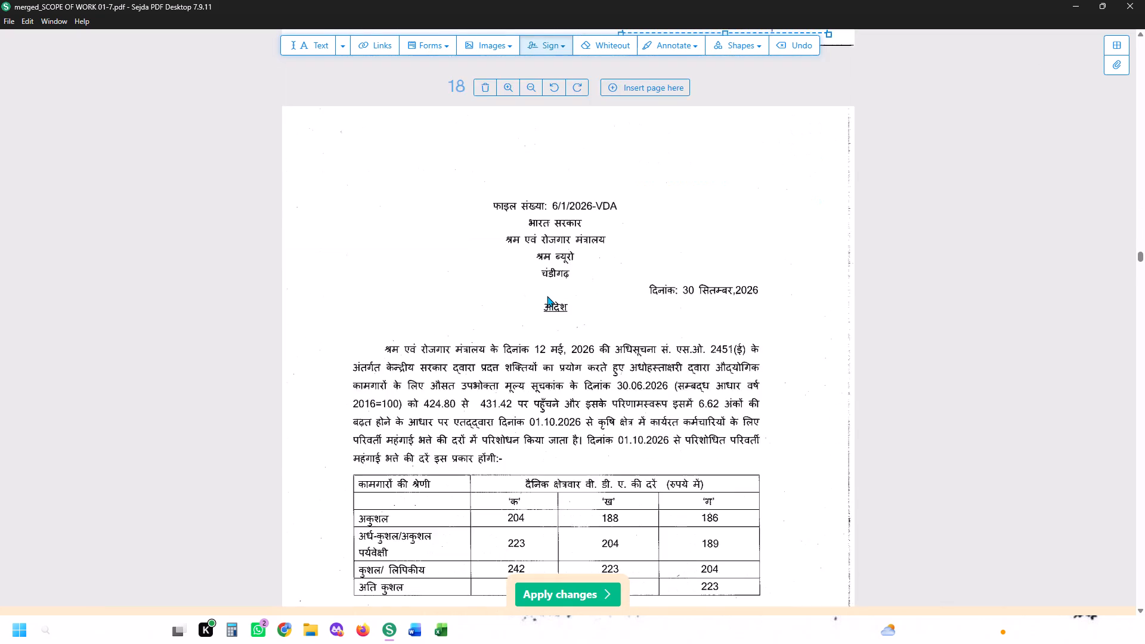
key("space")
key("space")
key("space")
key("space")
key("space")
key("space")
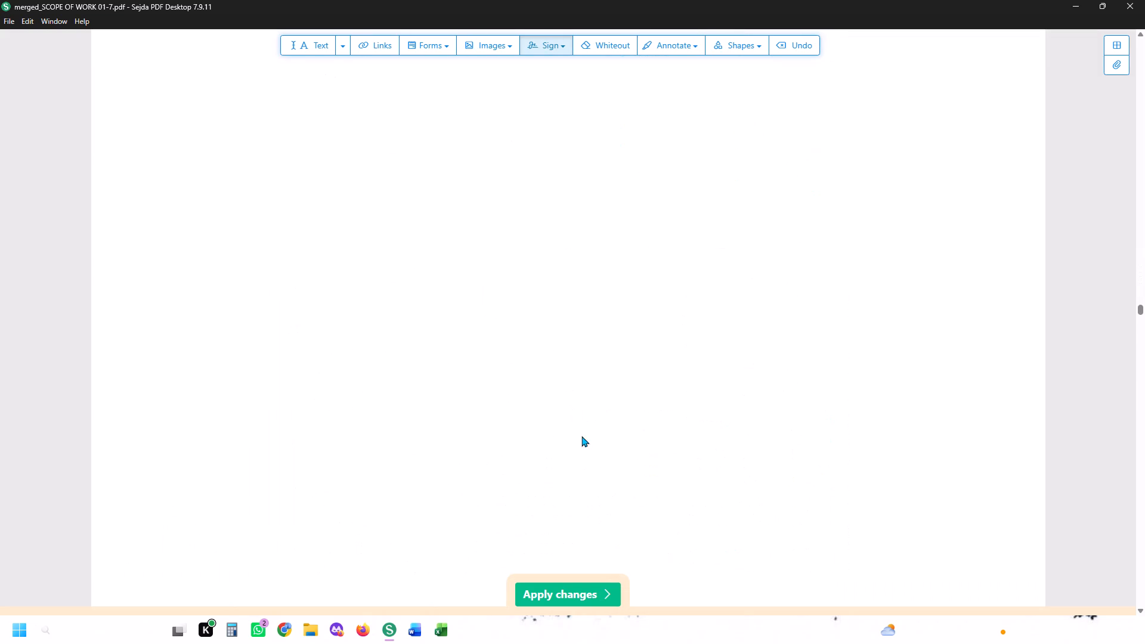
key("space")
scroll(636, 524, "up", 5)
scroll(673, 423, "up", 7)
scroll(670, 373, "up", 4)
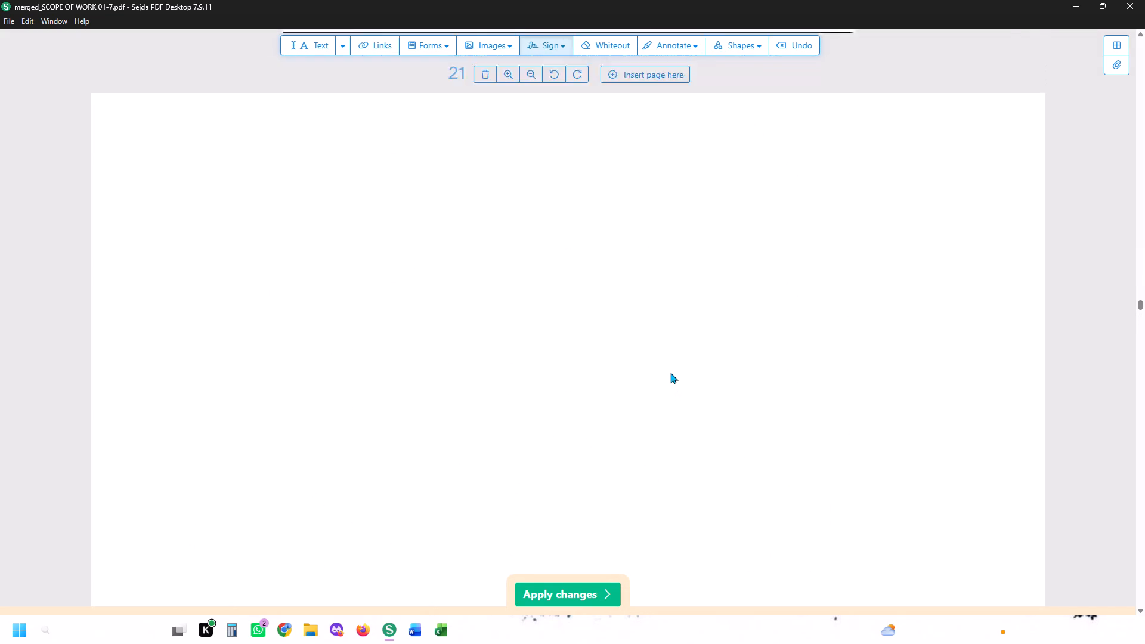
scroll(670, 373, "up", 1)
left_click(691, 311)
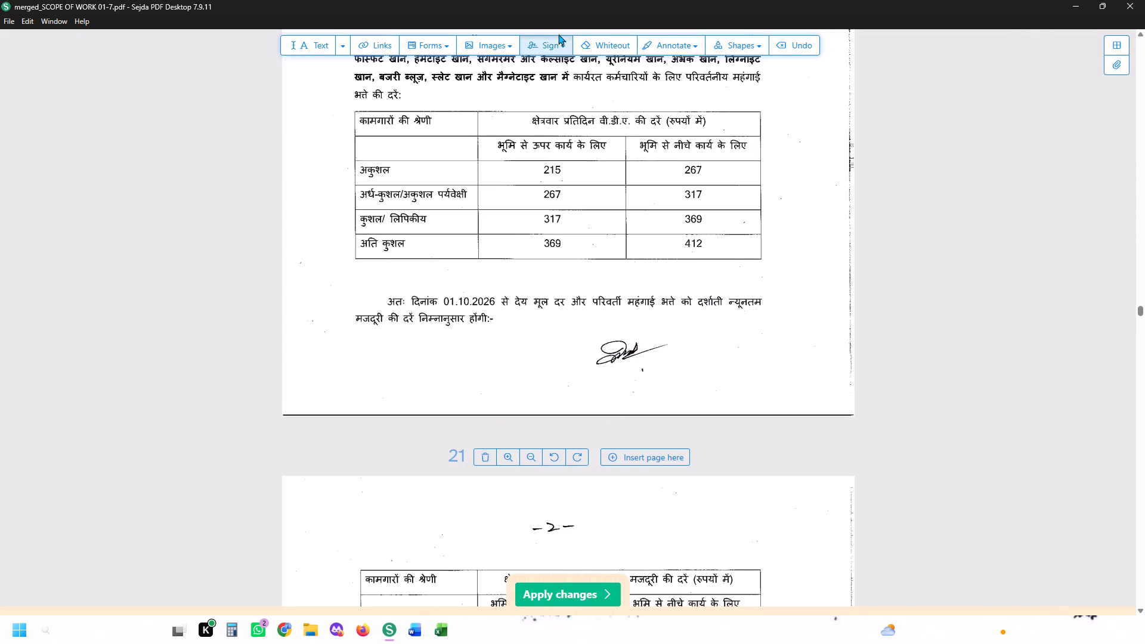
left_click(564, 44)
left_click(588, 137)
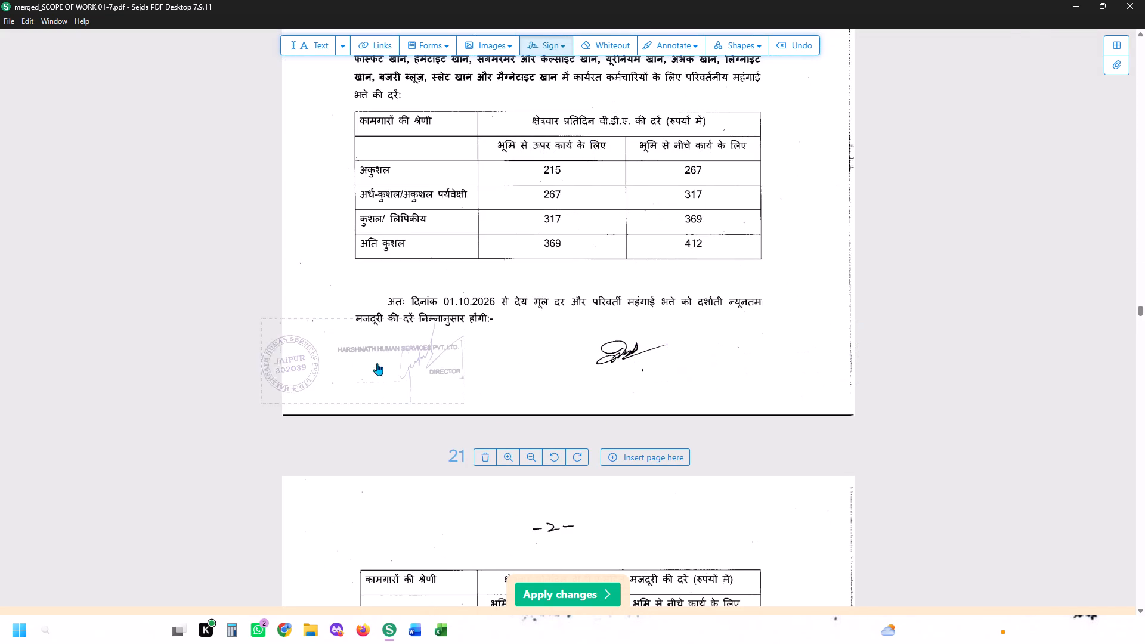
left_click(396, 363)
On page 24, delete the stamp overlapping the official's signature and place it again to the left of that signature.
key("space")
key("space")
key("space")
key("space")
key("space")
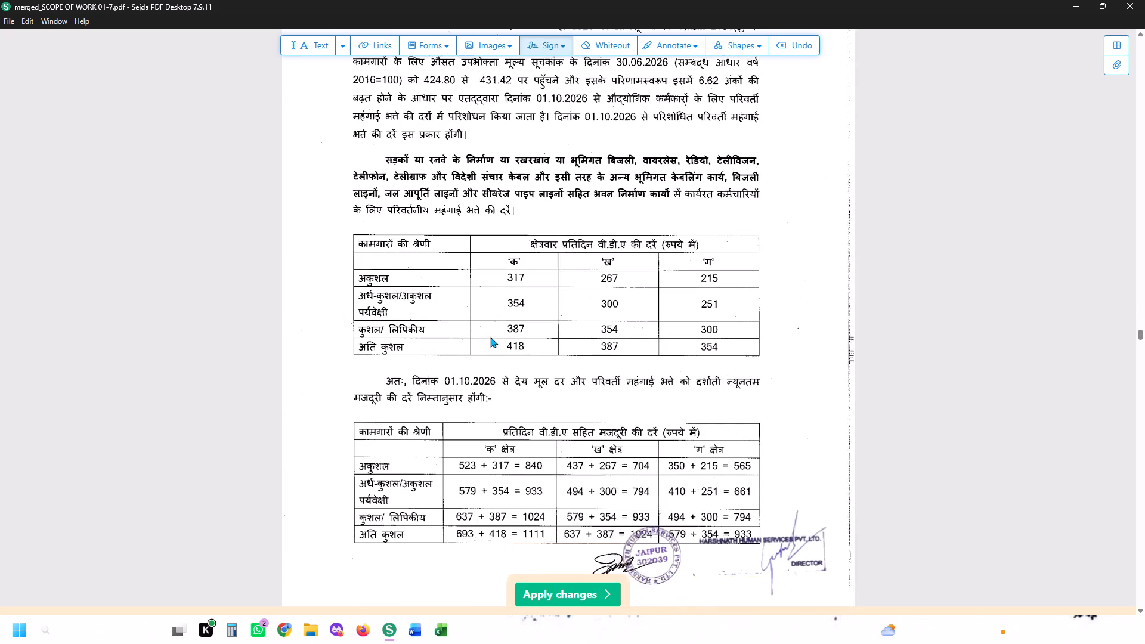
key("space")
key("space")
key("space")
key("space")
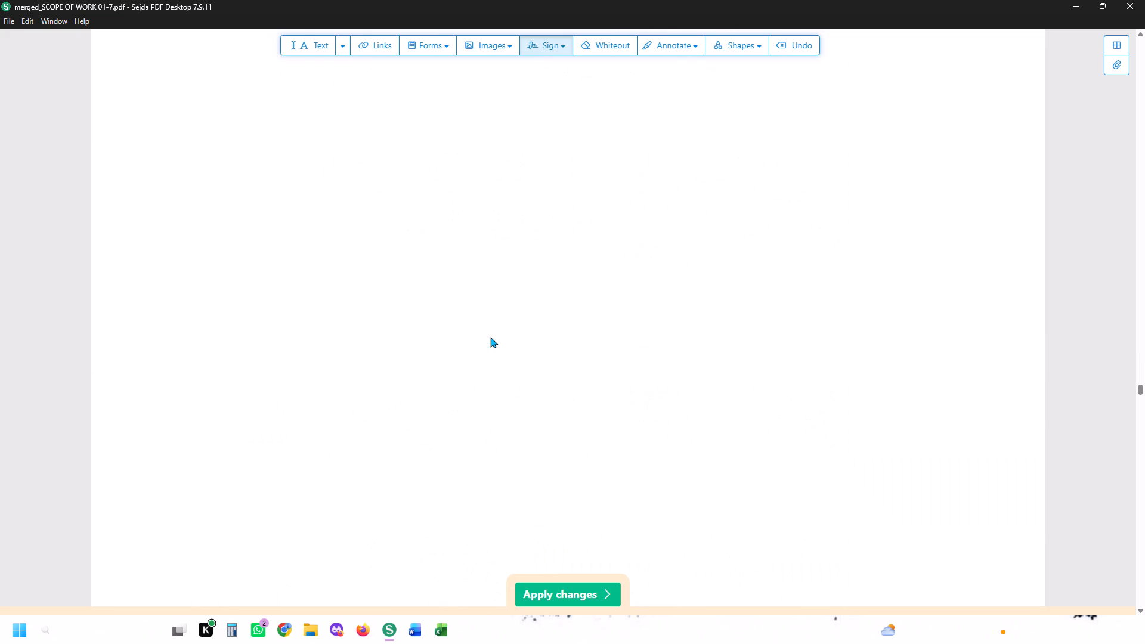
scroll(469, 216, "up", 4)
scroll(533, 184, "up", 2)
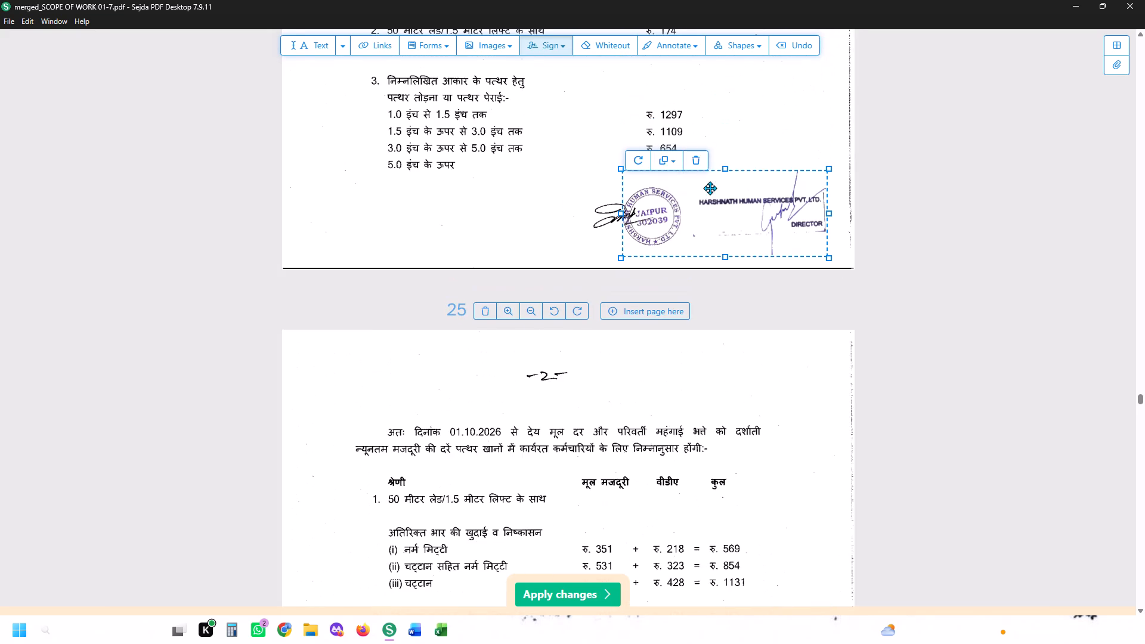
left_click(696, 156)
left_click(700, 174)
left_click(698, 159)
left_click(556, 52)
left_click(570, 130)
left_click(447, 212)
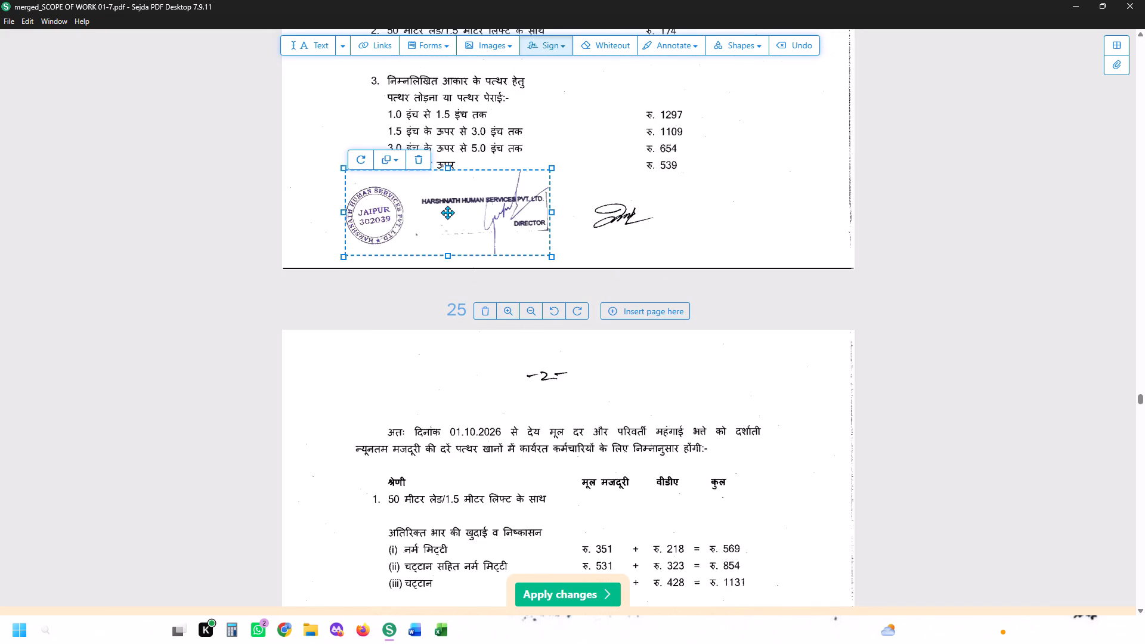
On page 26, delete the stamp overlapping the official's signature and place it again higher up, near the wage table's lower right.
key("space")
key("space")
scroll(669, 354, "down", 4)
key("space")
key("space")
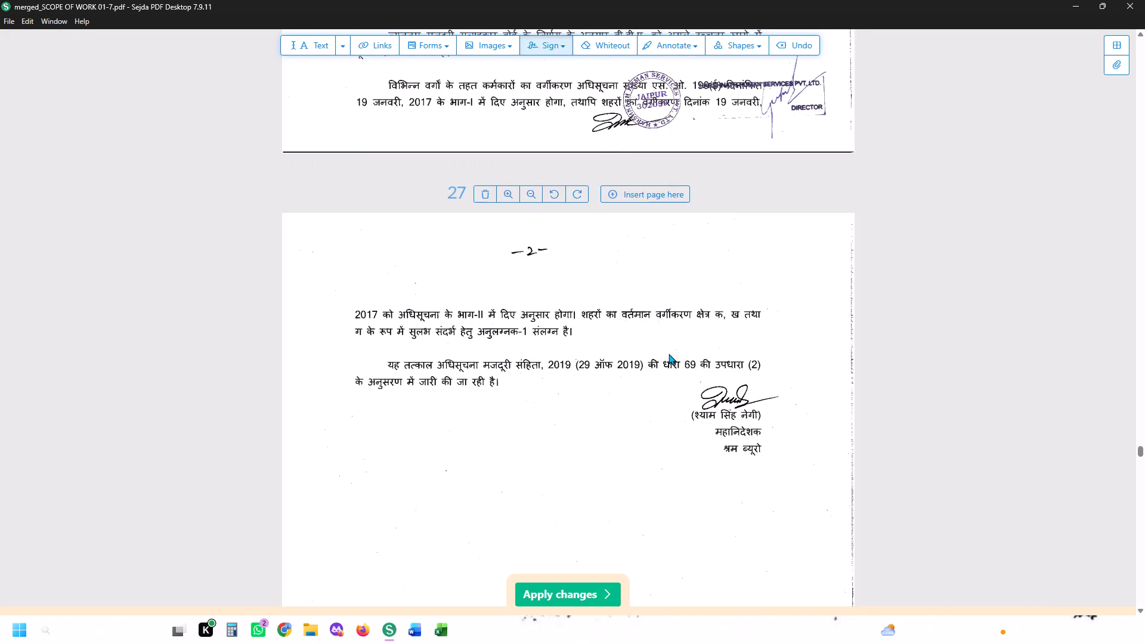
scroll(691, 148, "up", 2)
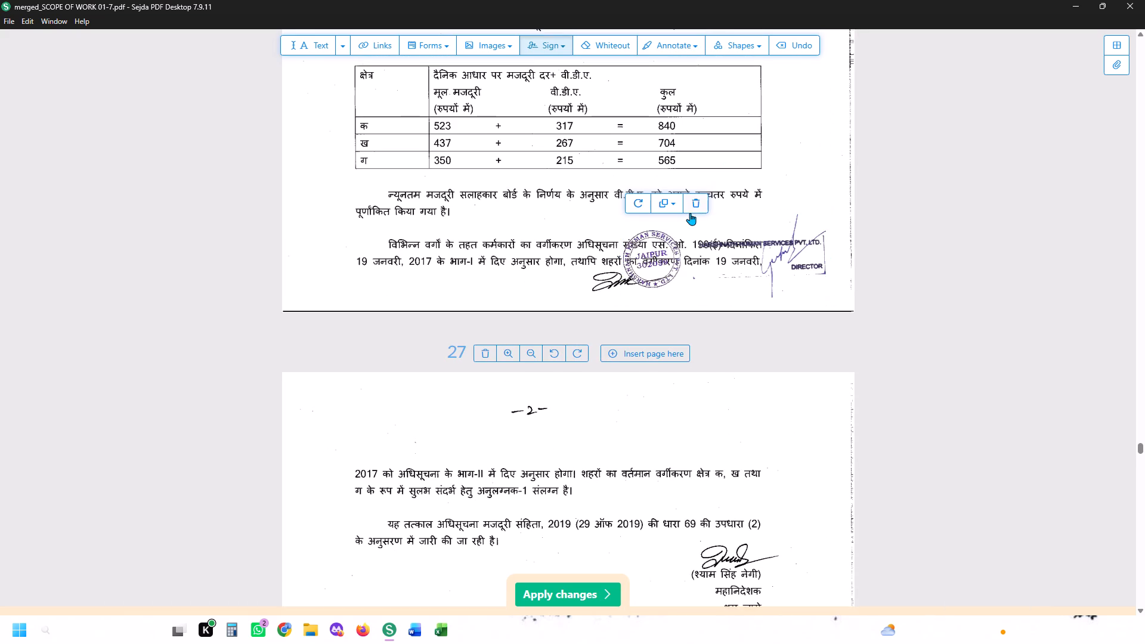
left_click(690, 213)
left_click(536, 52)
left_click(581, 126)
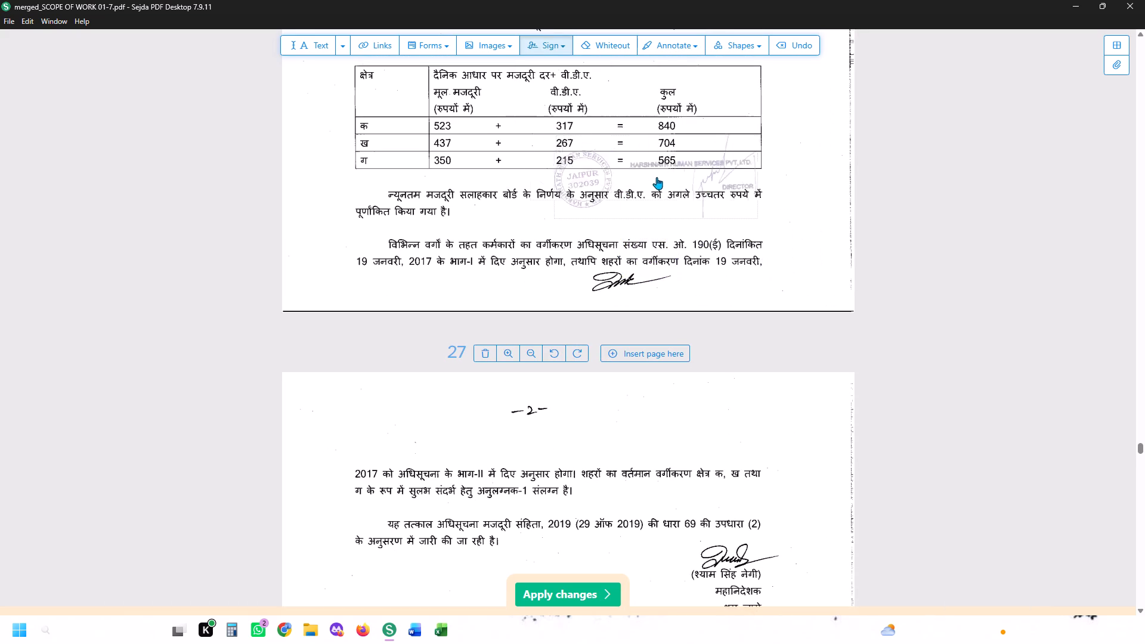
left_click(721, 185)
On page 28, delete the stamp overlapping the official's signature and place it again to the left, over the lower part of the last table.
key("space")
key("space")
key("space")
key("space")
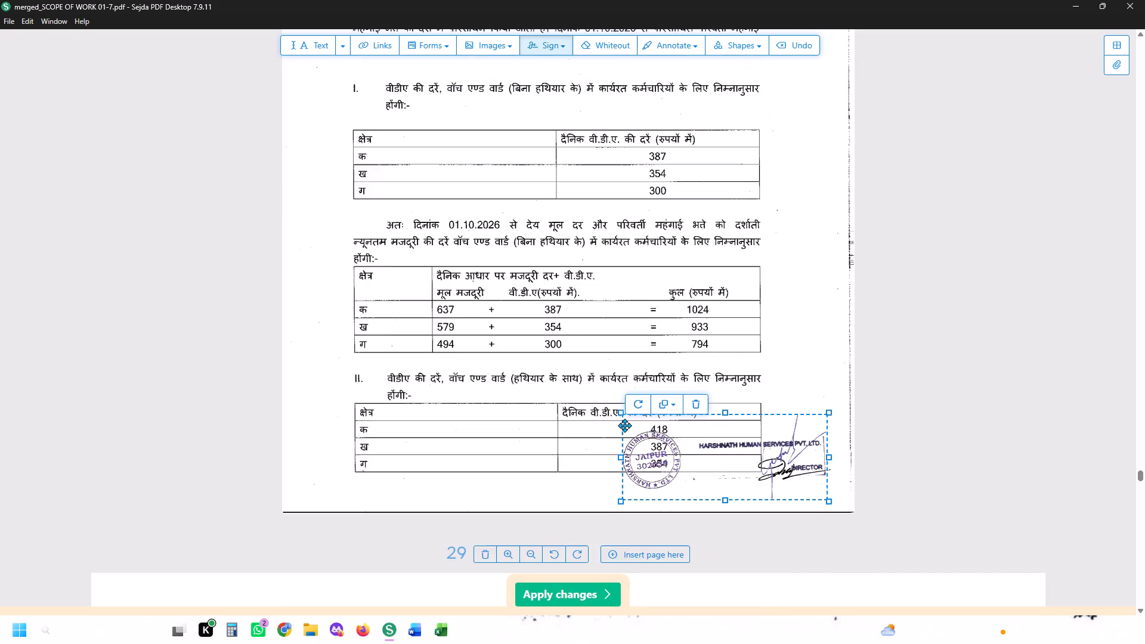
key("space")
key("space")
scroll(624, 425, "up", 12)
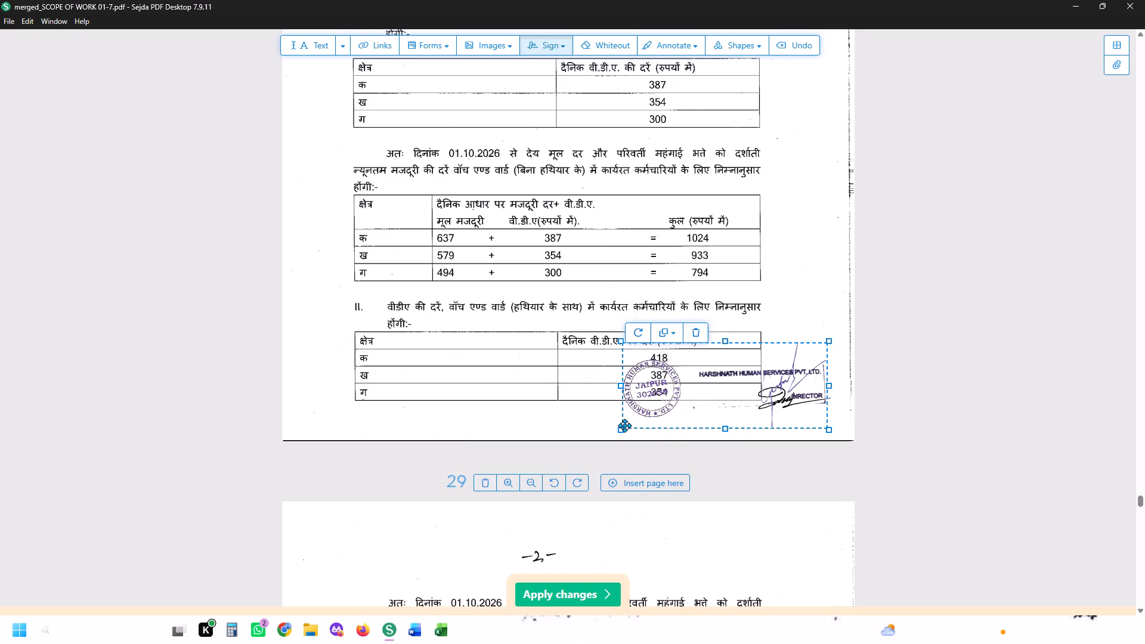
left_click(691, 335)
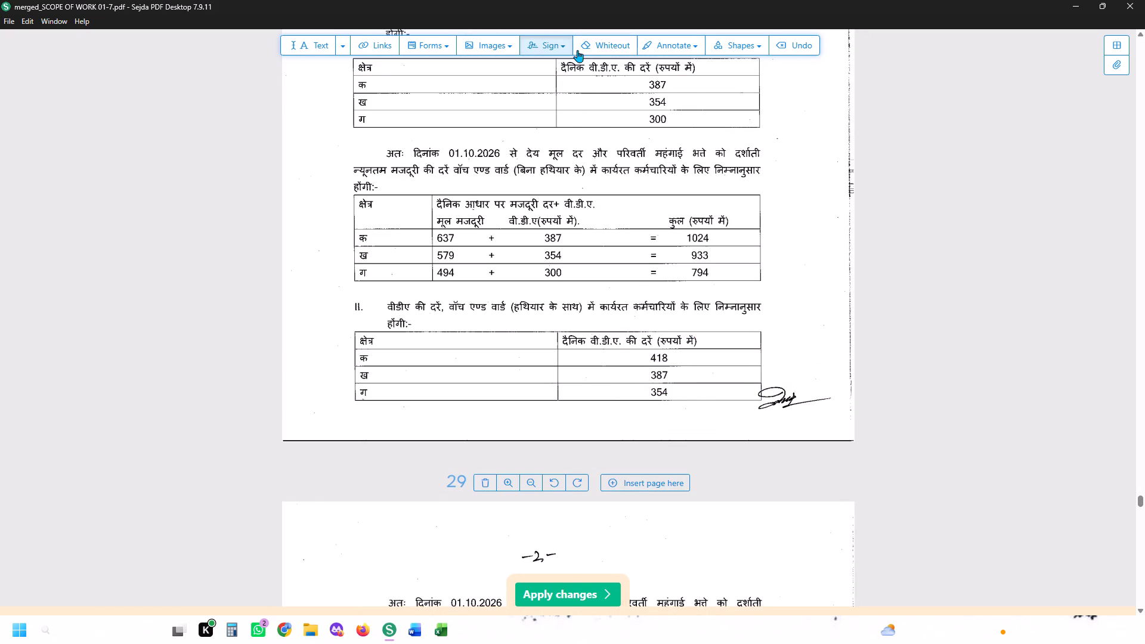
left_click(567, 39)
left_click(581, 120)
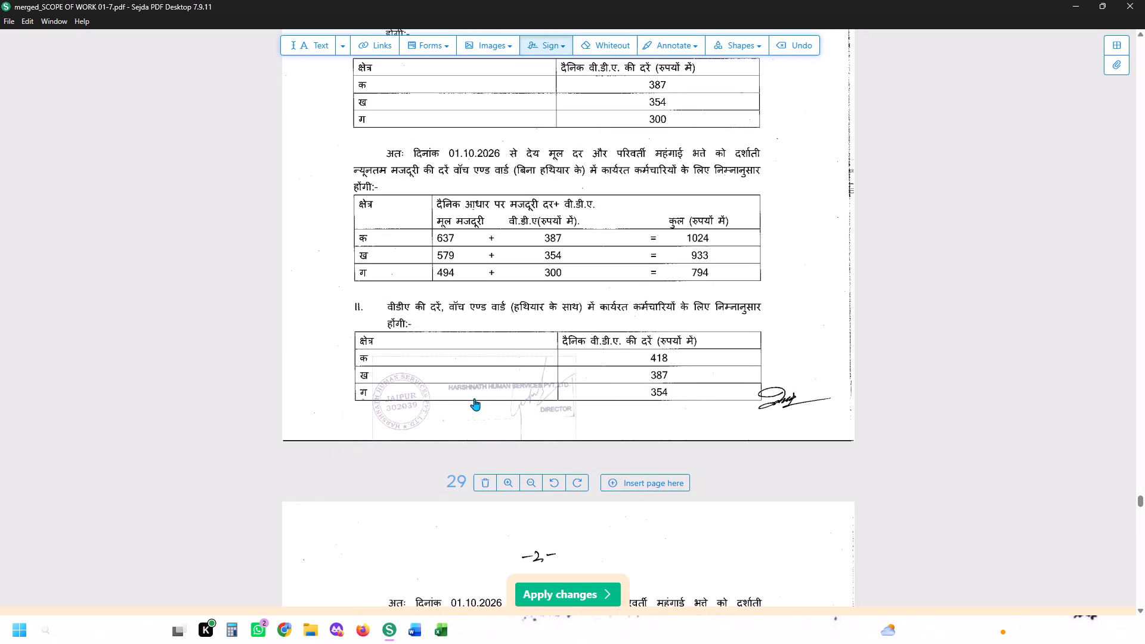
left_click(474, 398)
Check the stamps on the remaining pages, apply the changes and save the PDF in Downloads as edited_merged_SCOPE OF WORK 01-7.
key("space")
key("space")
key("space")
key("space")
key("space")
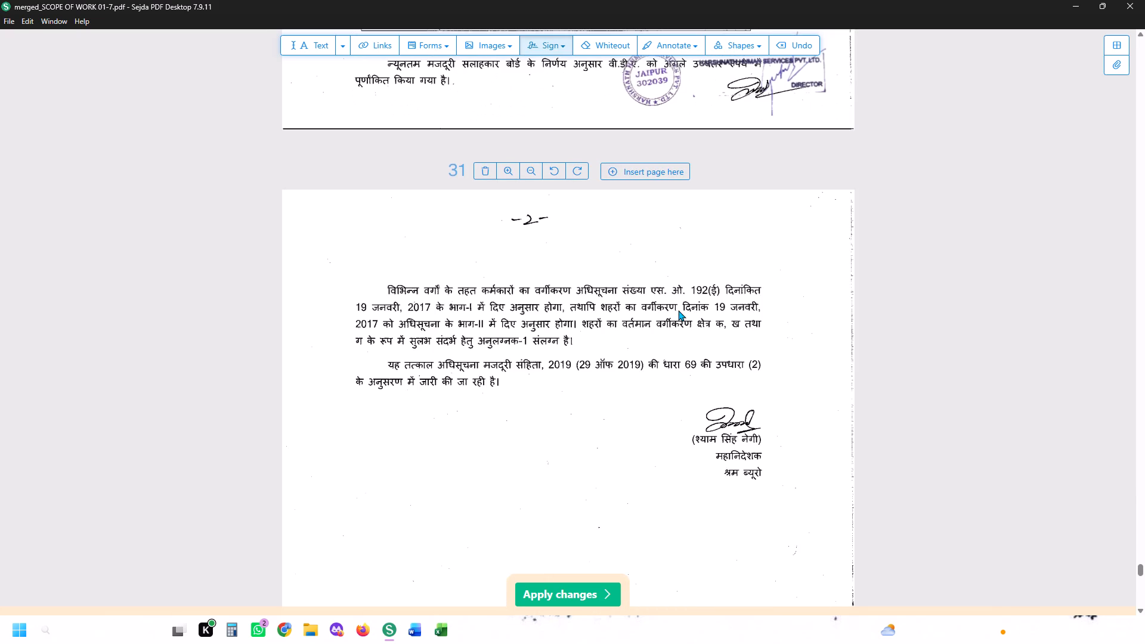
scroll(678, 310, "up", 3)
scroll(716, 422, "down", 11)
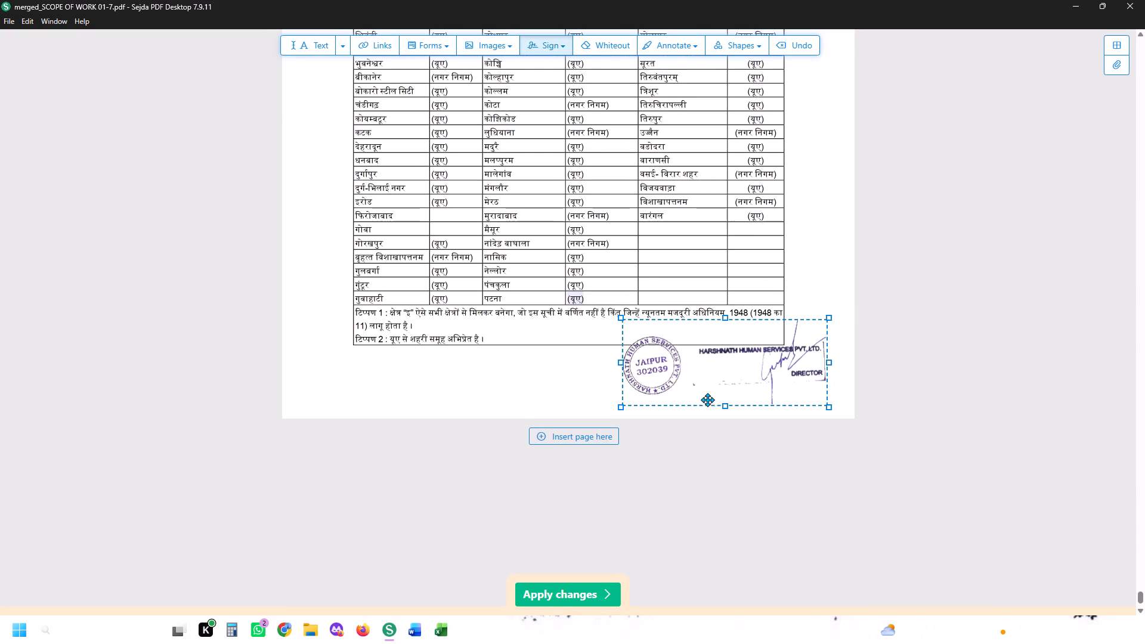
key("space")
left_click(530, 590)
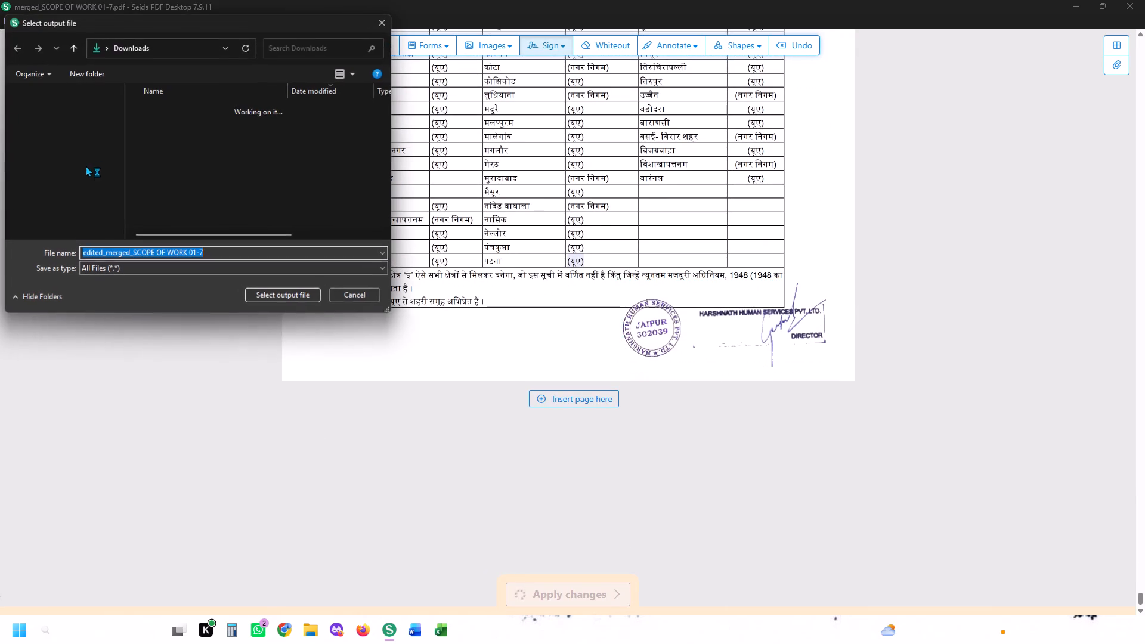
left_click(63, 134)
left_click(290, 284)
left_click(289, 302)
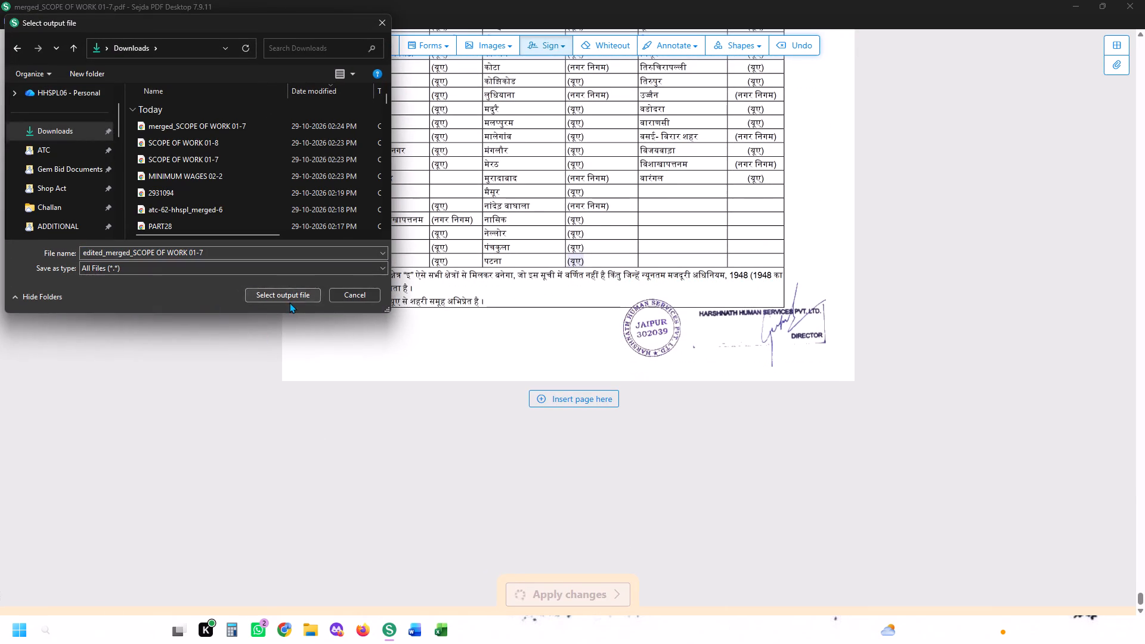
In the Firefox iLovePDF merge tool, add edited_merged_SCOPE OF WORK 01-7 from Downloads.
left_click(358, 634)
left_click(241, 0)
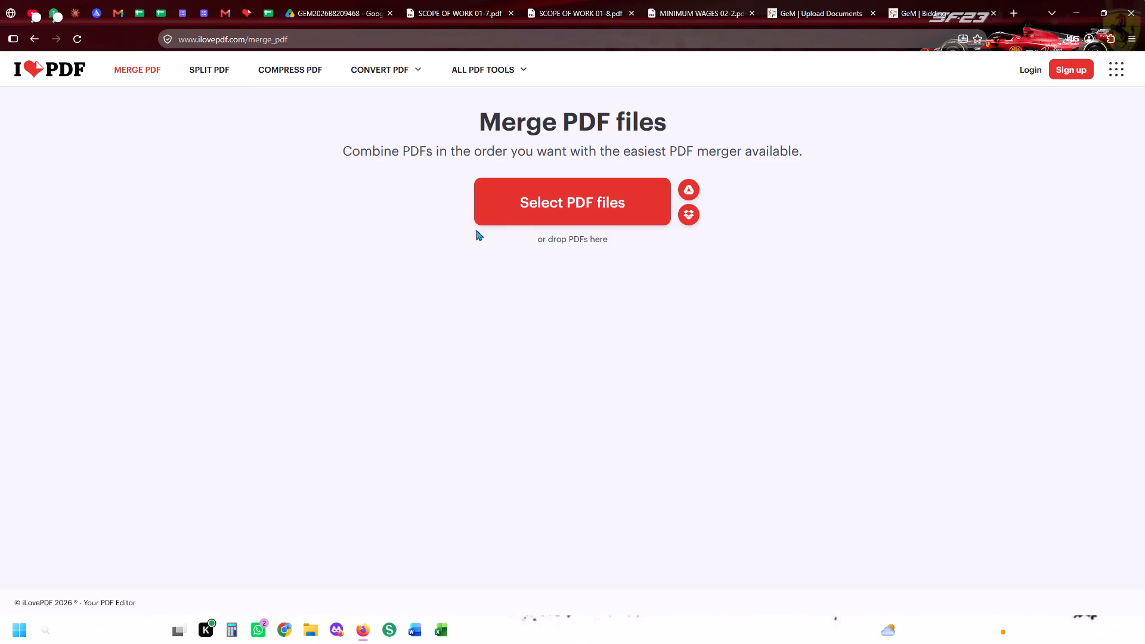
left_click(494, 211)
scroll(704, 301, "up", 8)
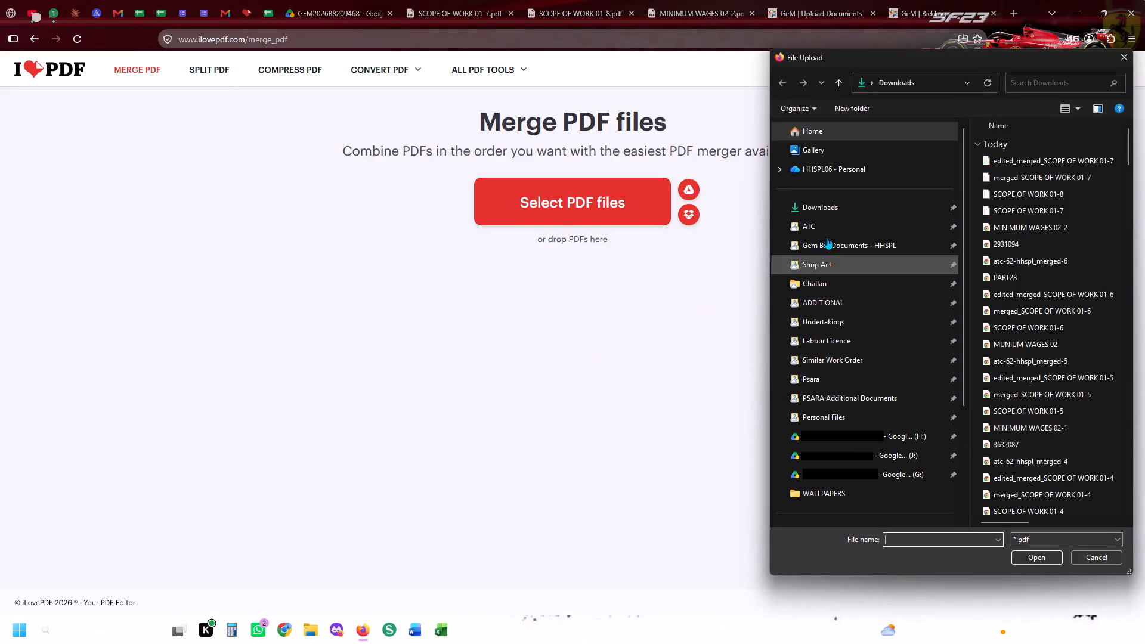
double_click(1007, 162)
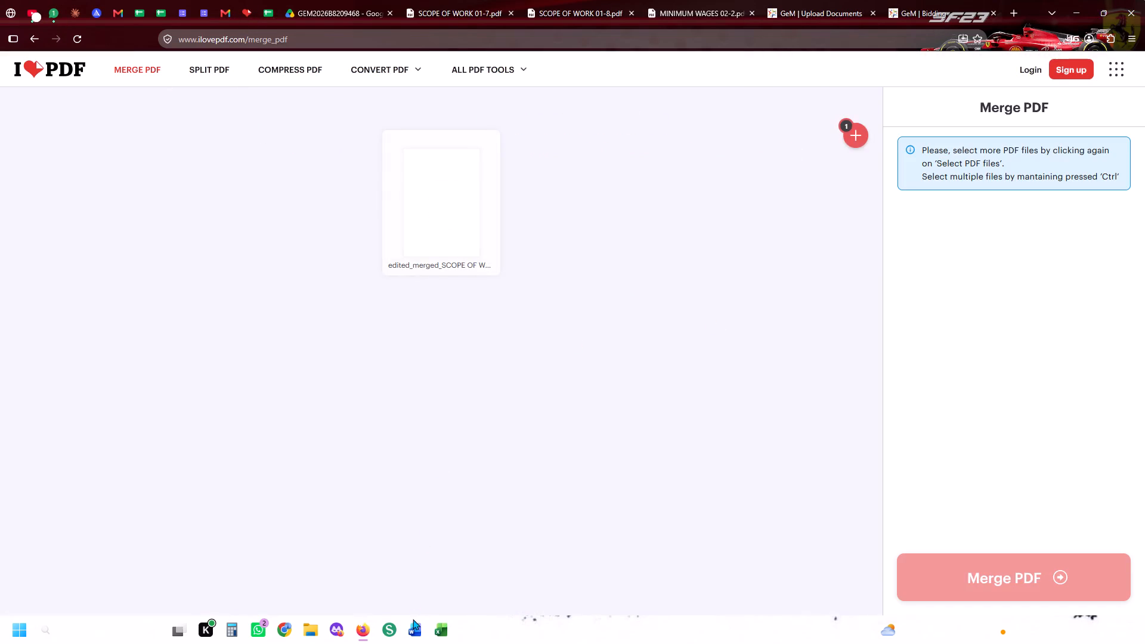
Check the source PDFs' page counts and set the MINIMUM WAGES page range to A3-A32 in the Word index document.
left_click(413, 619)
left_click(332, 572)
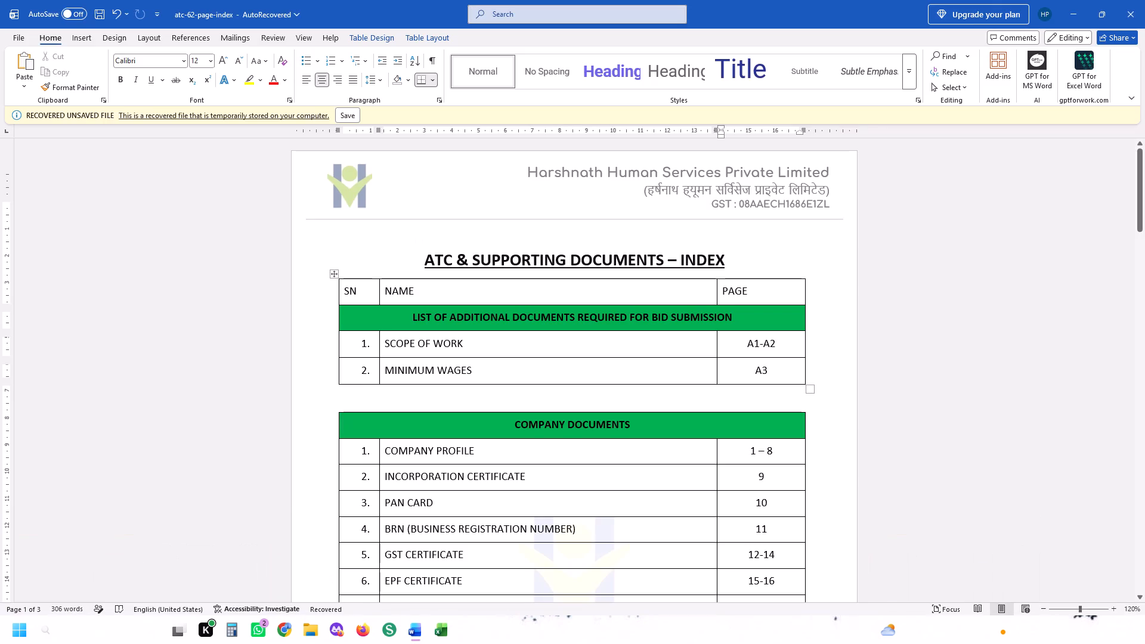
key("alt+Tab")
left_click(341, 0)
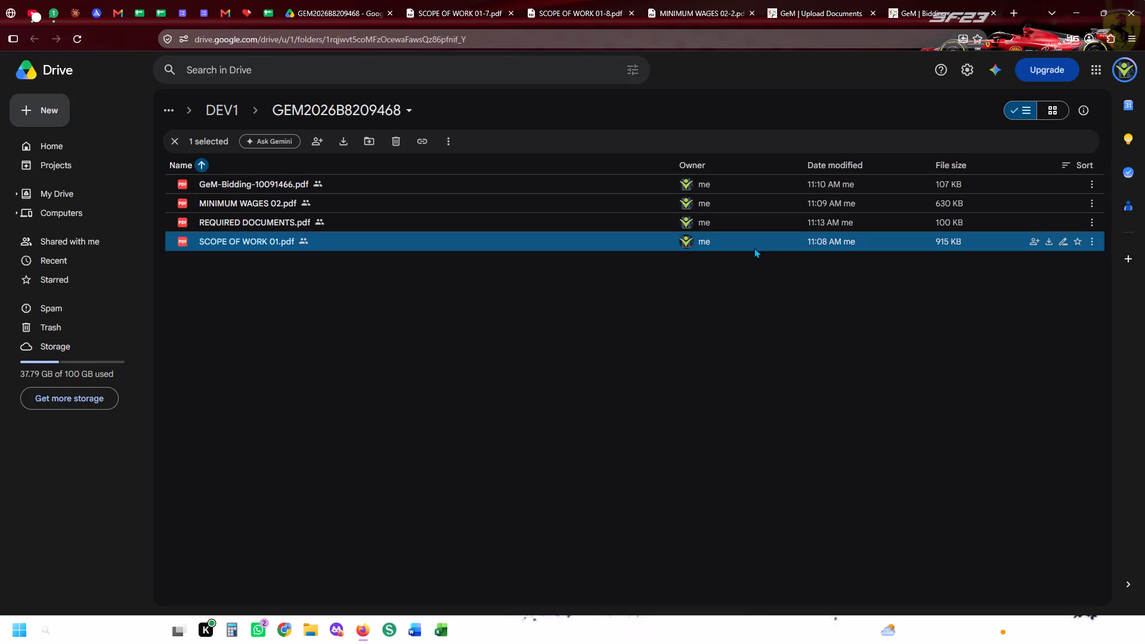
key("alt+Tab")
key("alt+Tab")
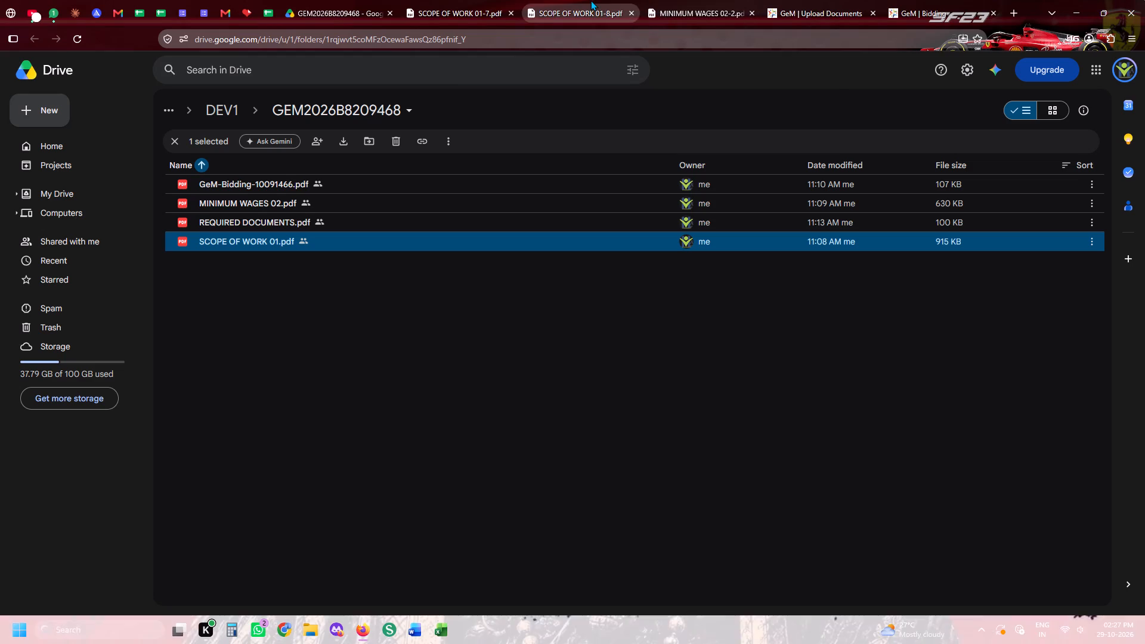
left_click(590, 0)
left_click(667, 0)
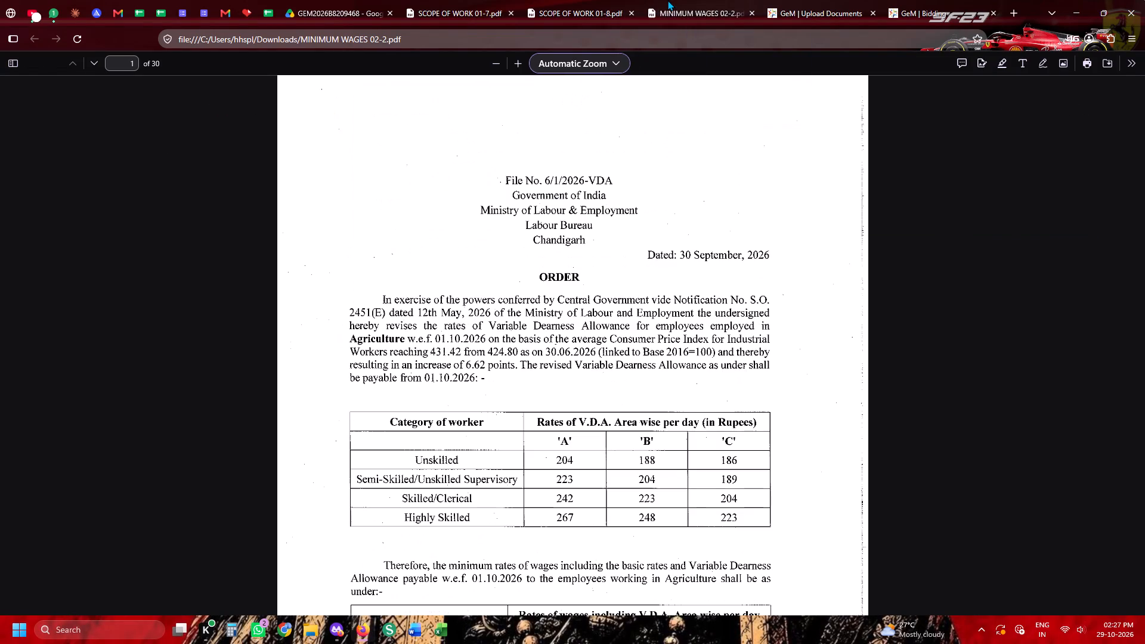
key("alt+Tab")
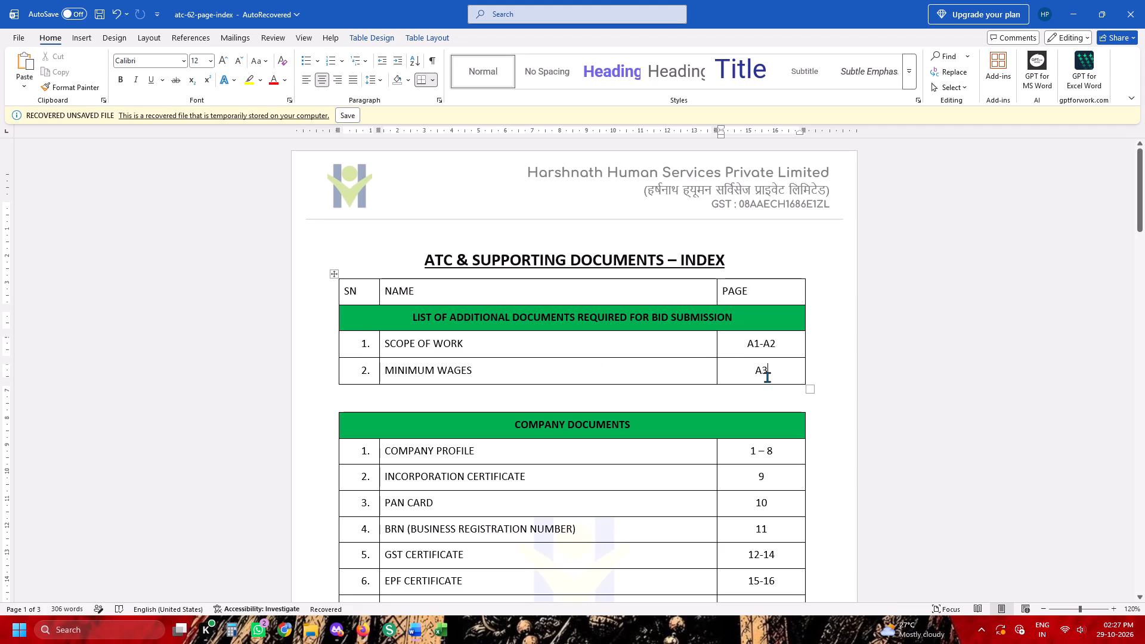
type("-a")
type("32")
key("alt+Tab")
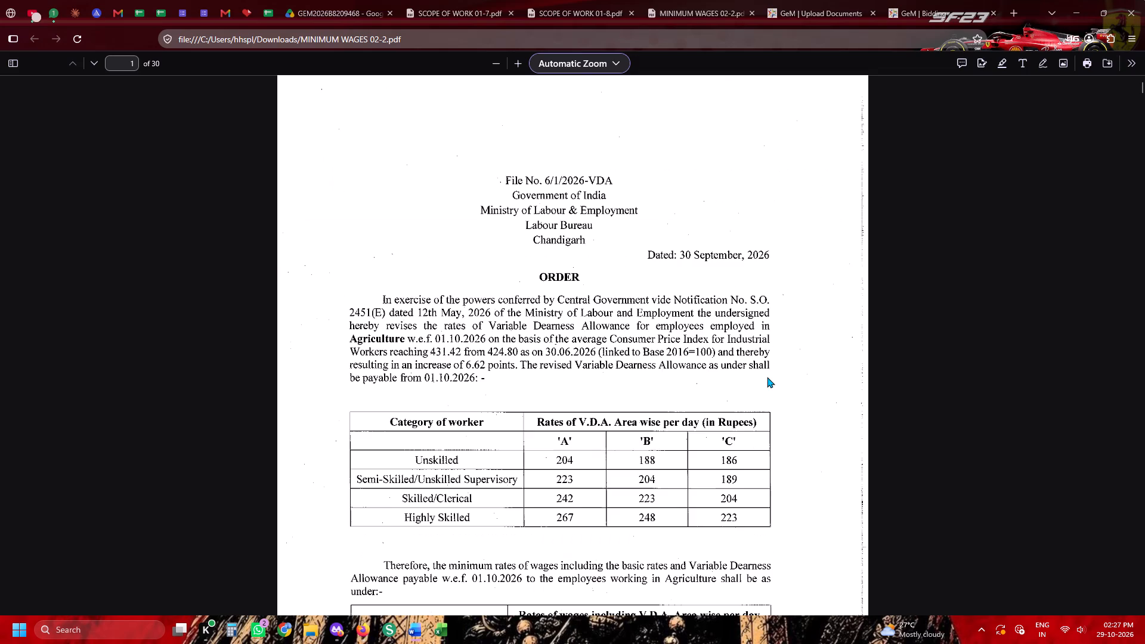
key("alt+Tab")
key("BackSpace")
key("BackSpace")
key("BackSpace")
type("A32")
key("alt+Tab")
key("Return")
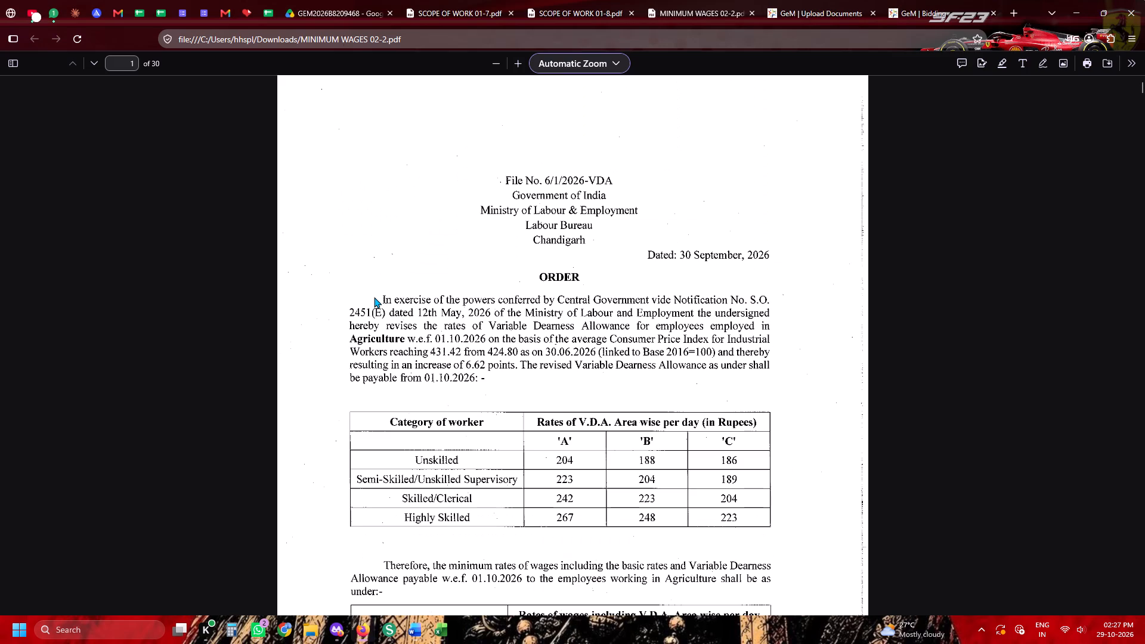
left_click(249, 0)
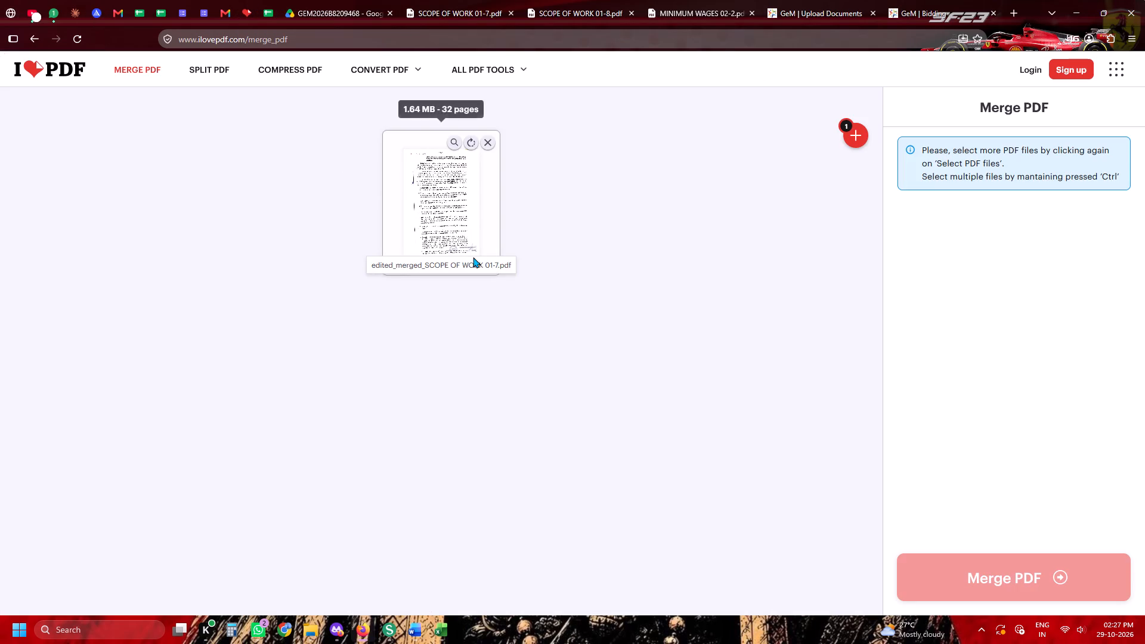
Export the Word index as a PDF named PART29 in the Downloads folder.
key("alt+Tab")
key("alt+f")
key("alt+e")
key("alt+a")
scroll(115, 343, "up", 2)
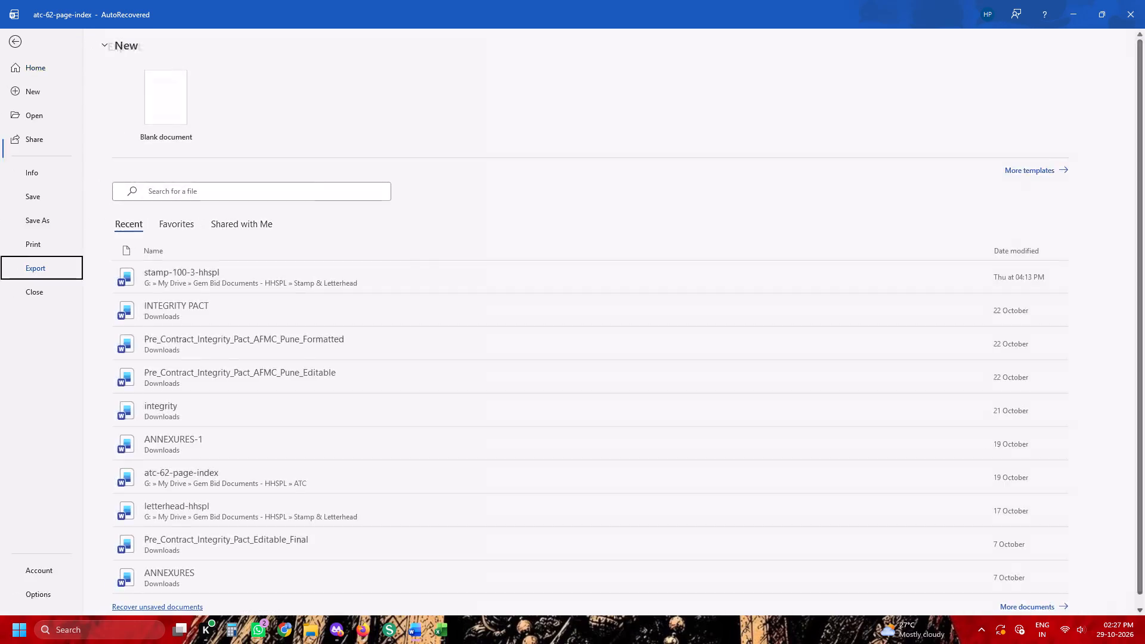
scroll(115, 343, "up", 20)
scroll(115, 343, "up", 11)
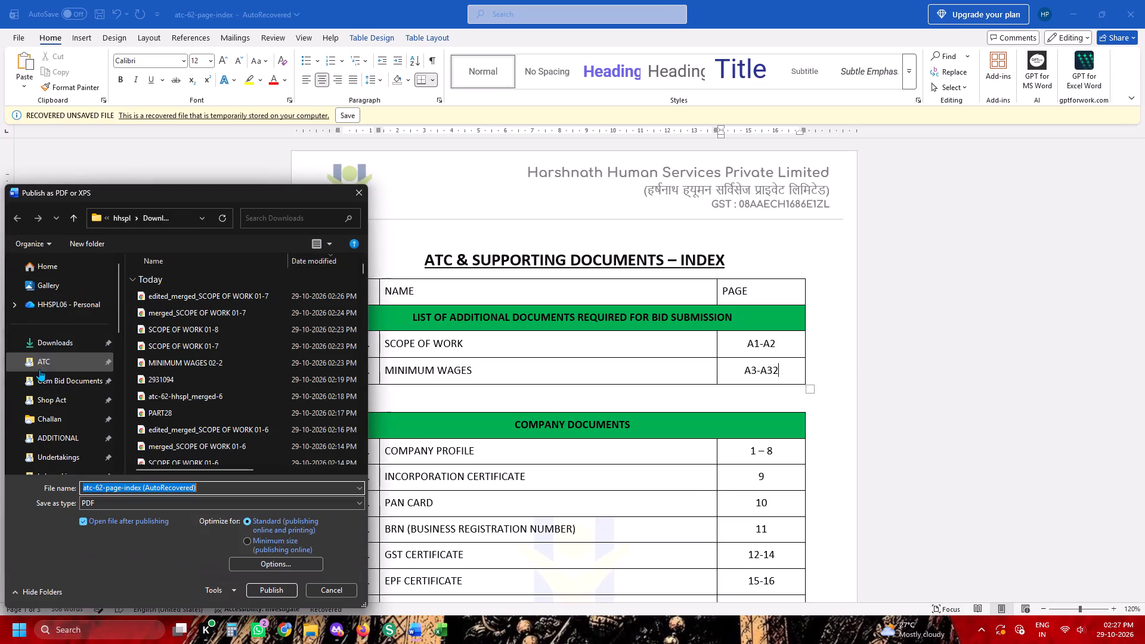
left_click(44, 343)
left_click(189, 386)
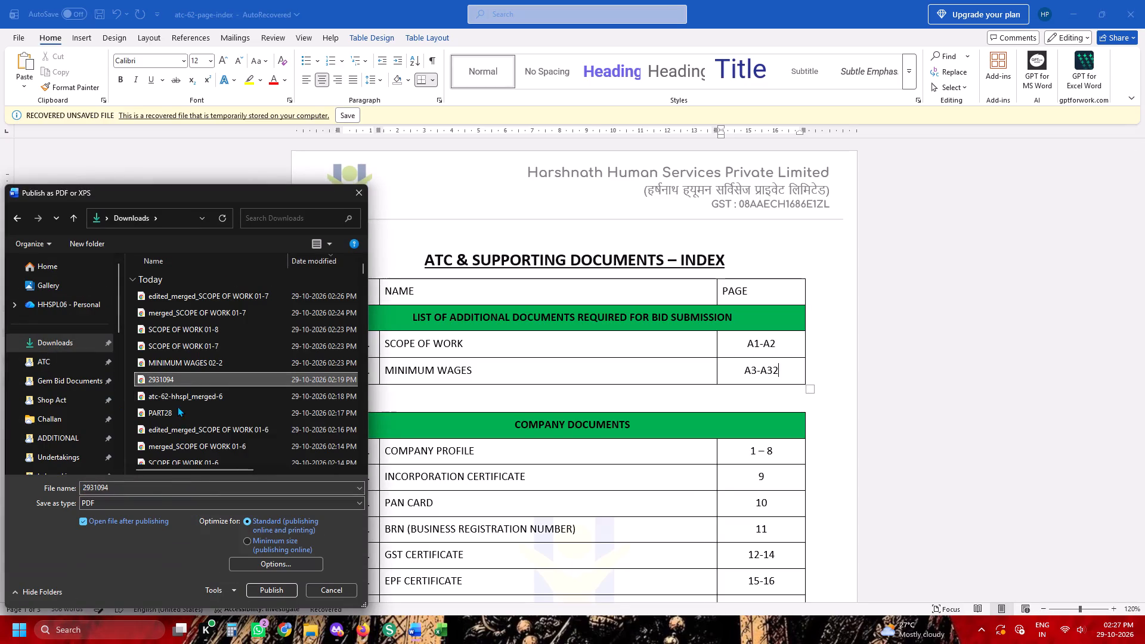
left_click(177, 406)
triple_click(121, 493)
key("BackSpace")
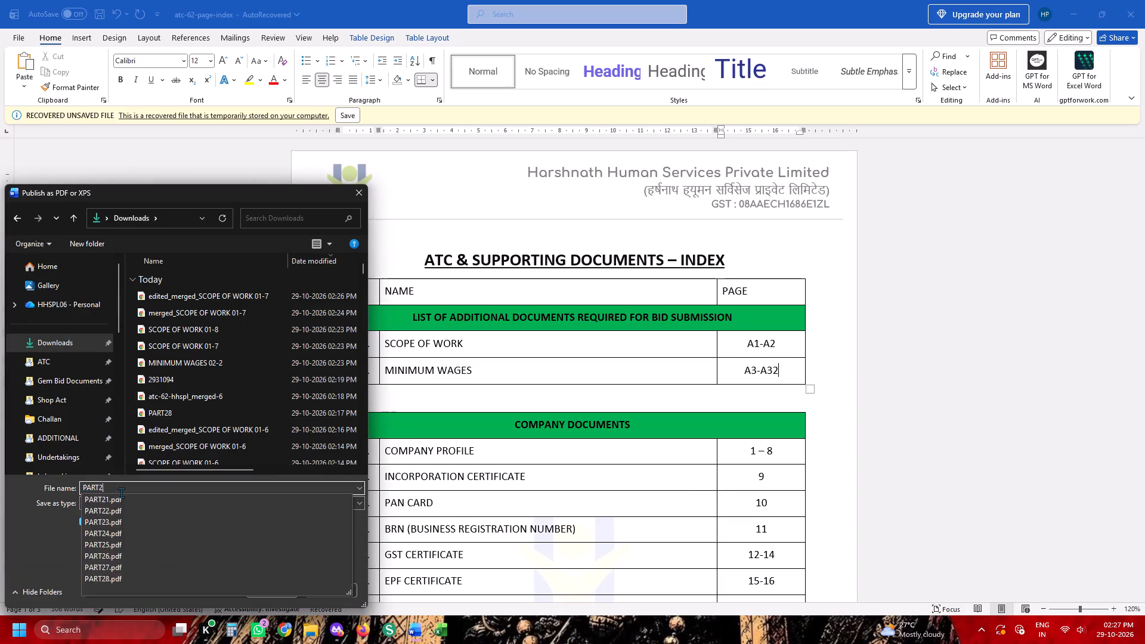
key("9")
key("Return")
Back in the Firefox merge tool, add PART29 from Downloads and place it before the stamped scope-of-work file.
left_click(357, 618)
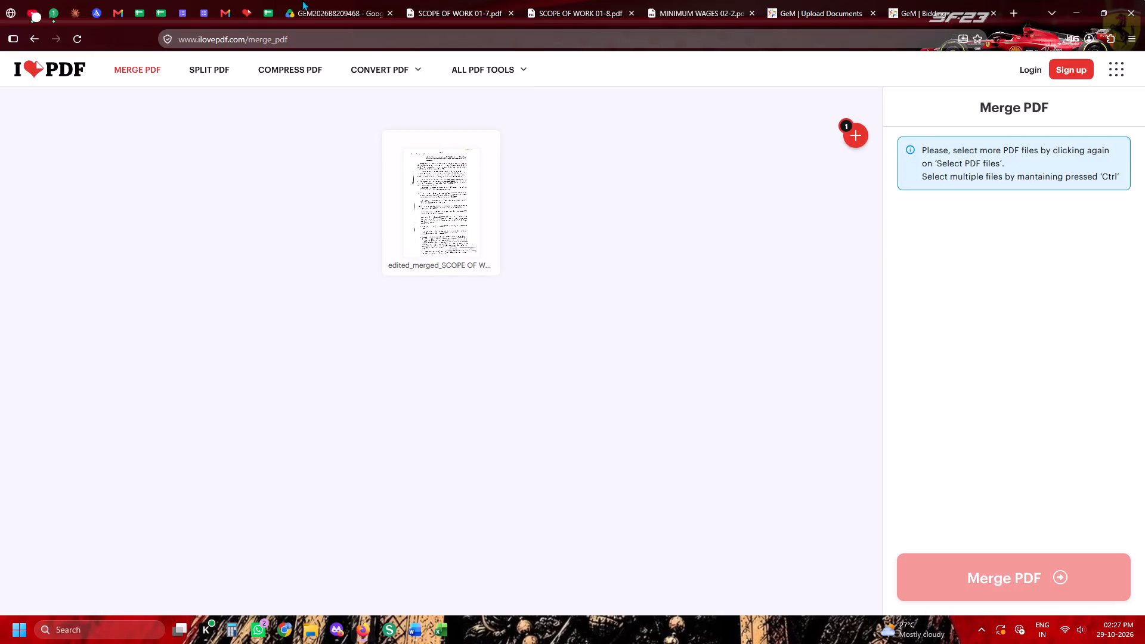
left_click_drag(880, 126, 875, 128)
left_click(873, 129)
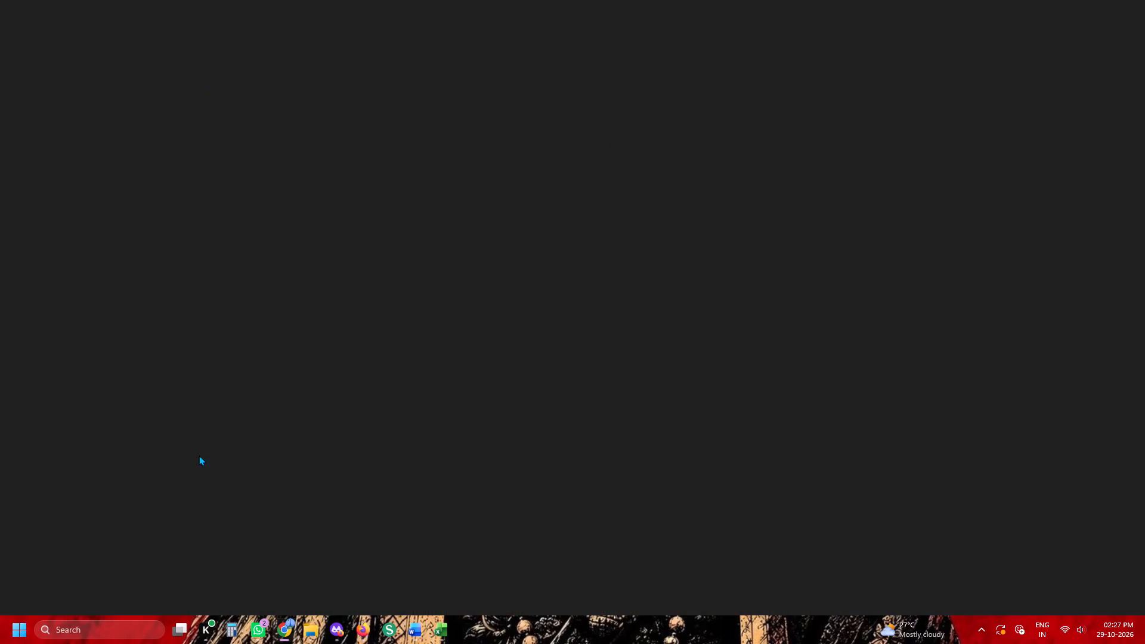
left_click(373, 636)
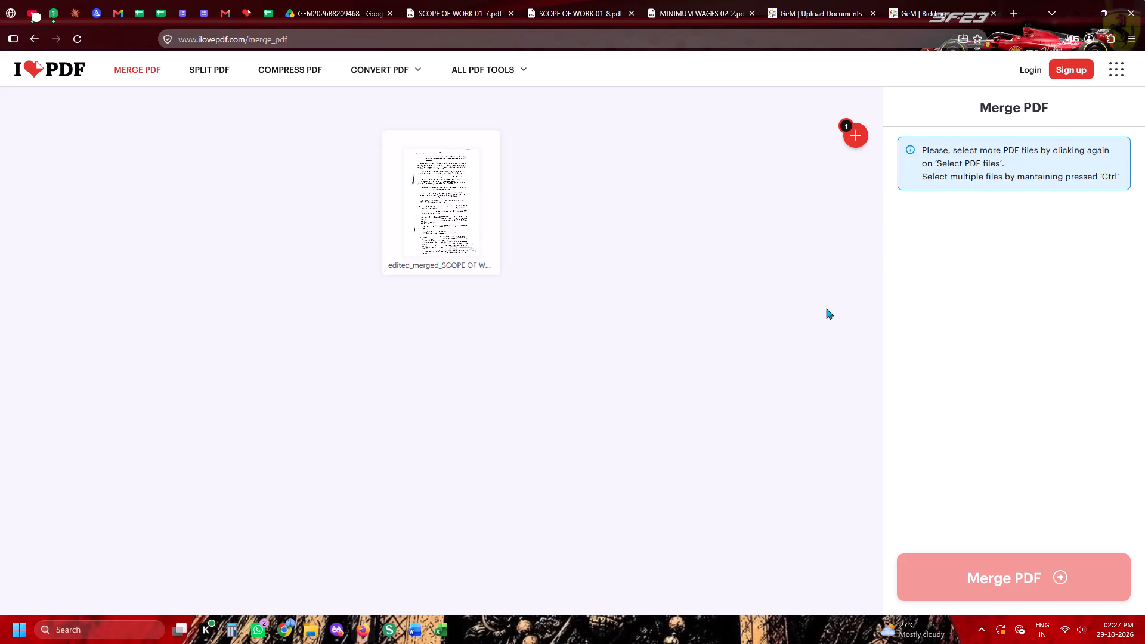
left_click(862, 140)
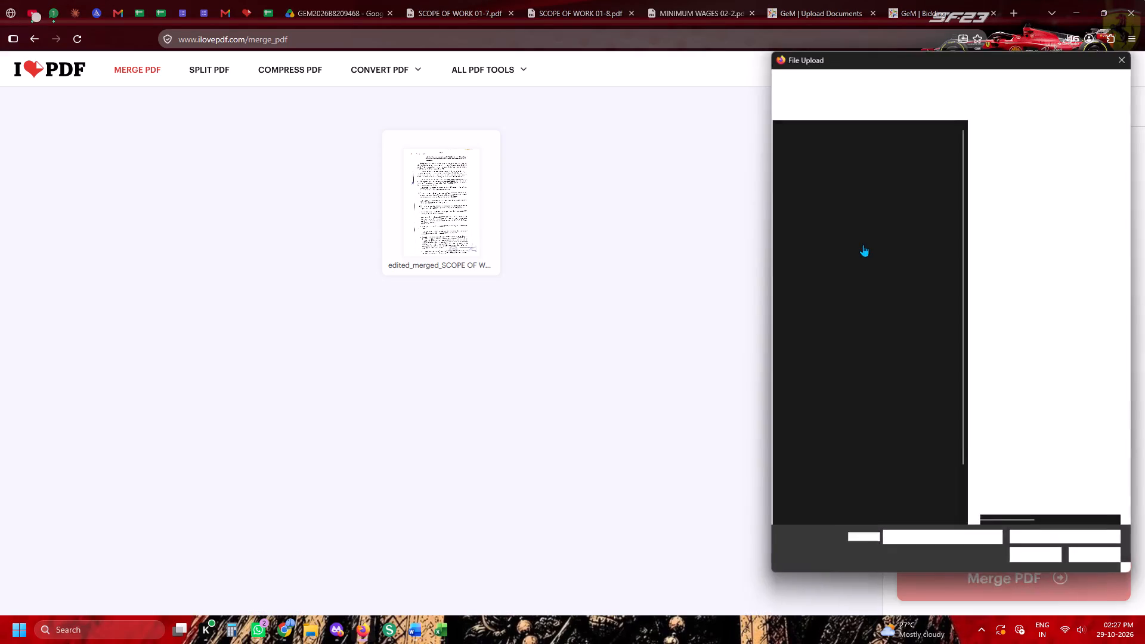
scroll(863, 244, "up", 5)
left_click(856, 211)
double_click(1016, 163)
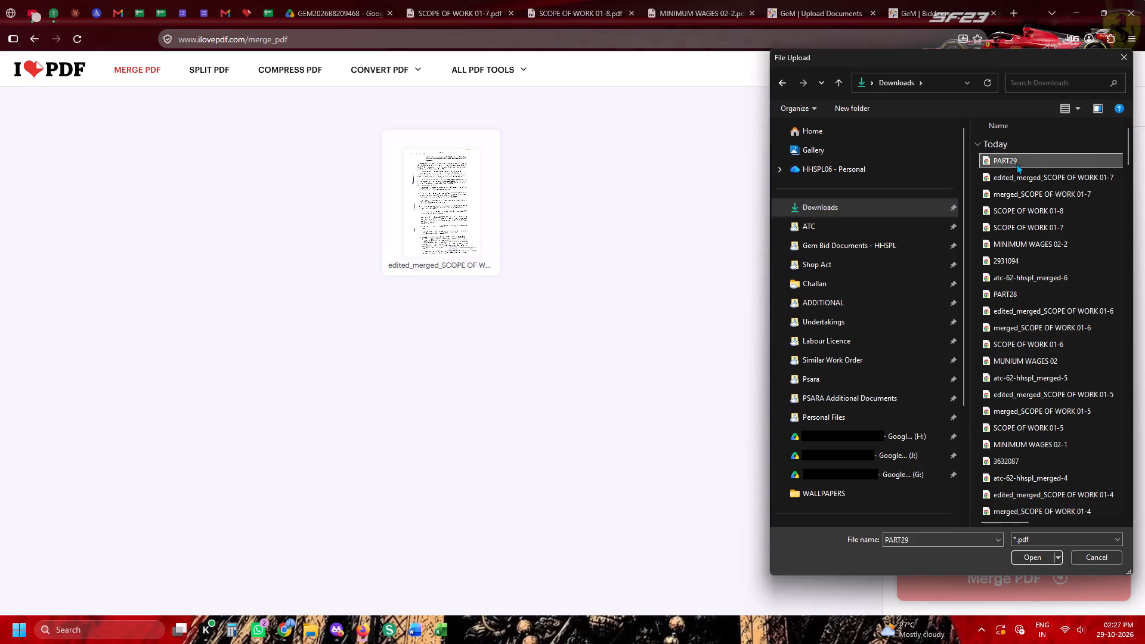
left_click_drag(521, 219, 327, 227)
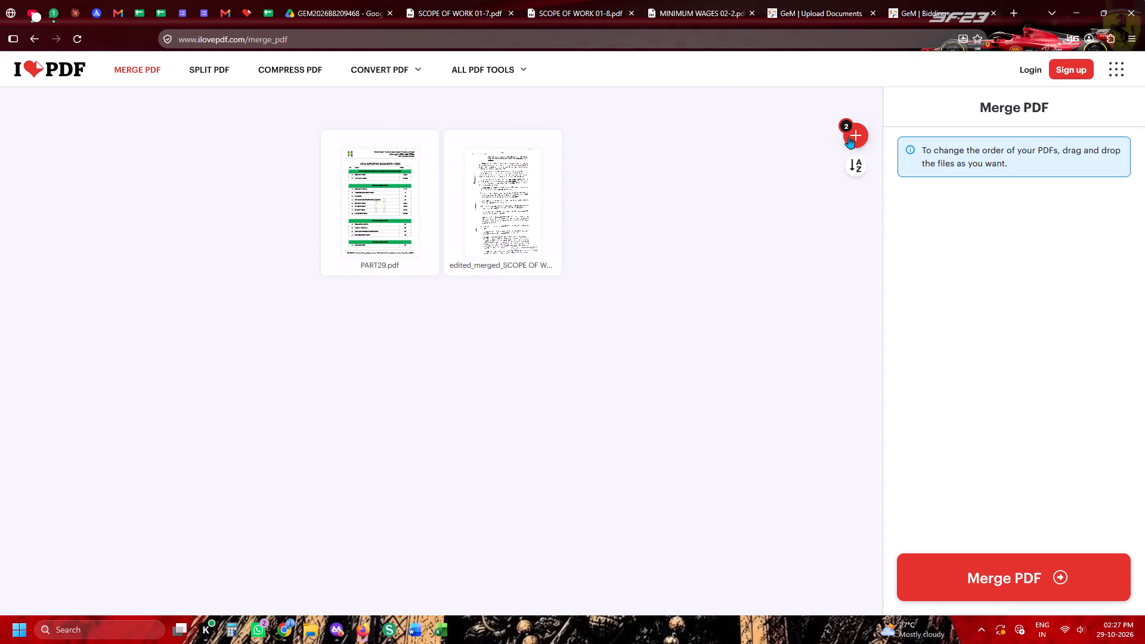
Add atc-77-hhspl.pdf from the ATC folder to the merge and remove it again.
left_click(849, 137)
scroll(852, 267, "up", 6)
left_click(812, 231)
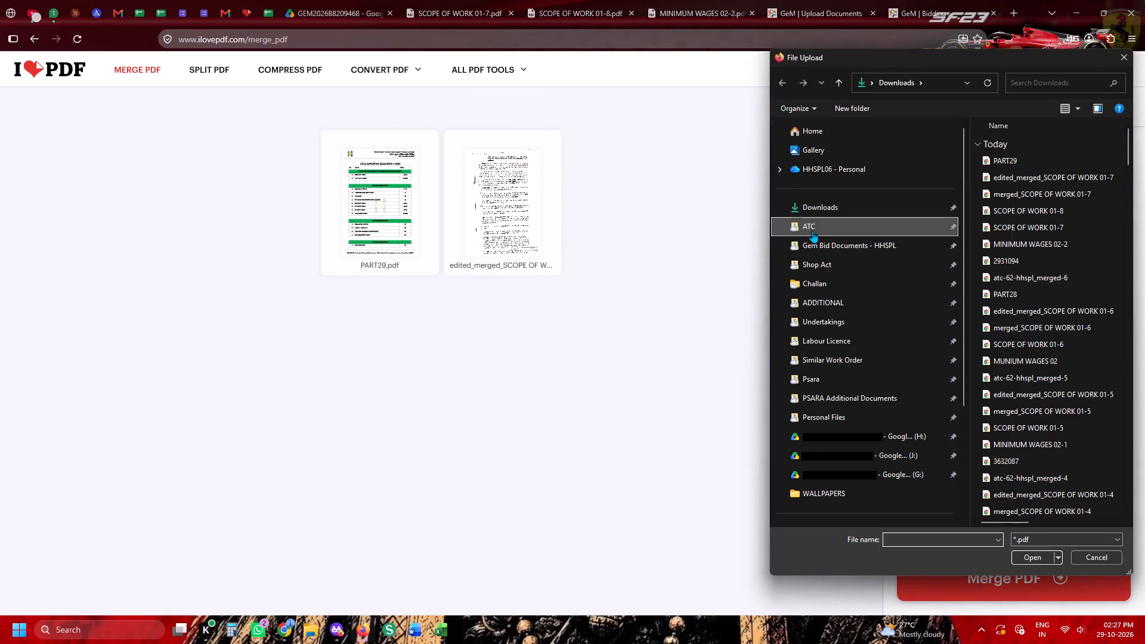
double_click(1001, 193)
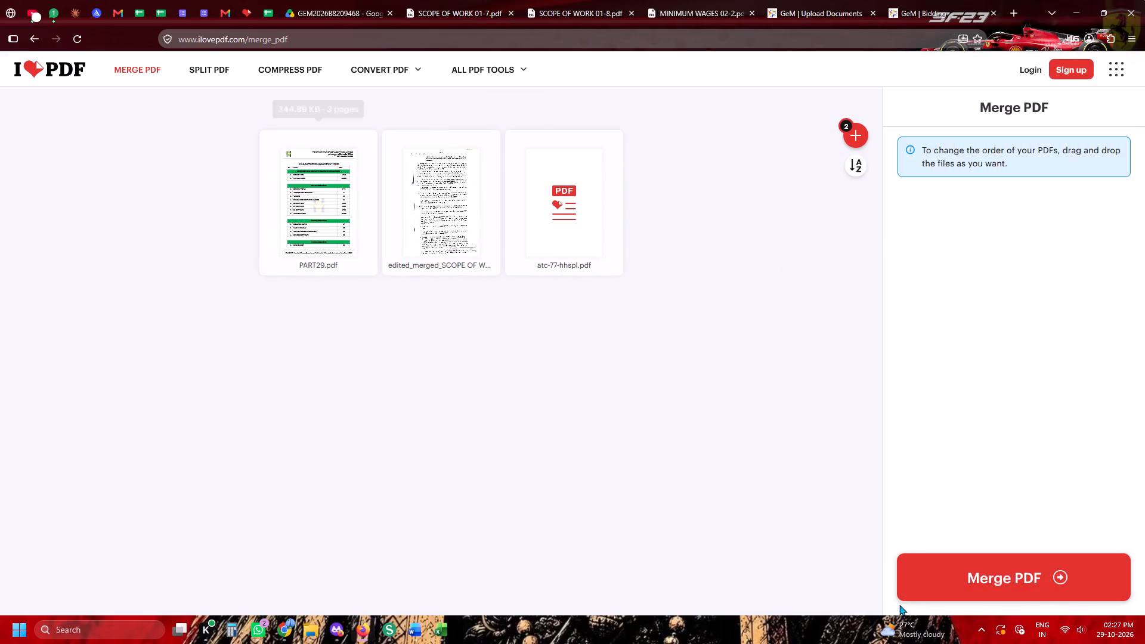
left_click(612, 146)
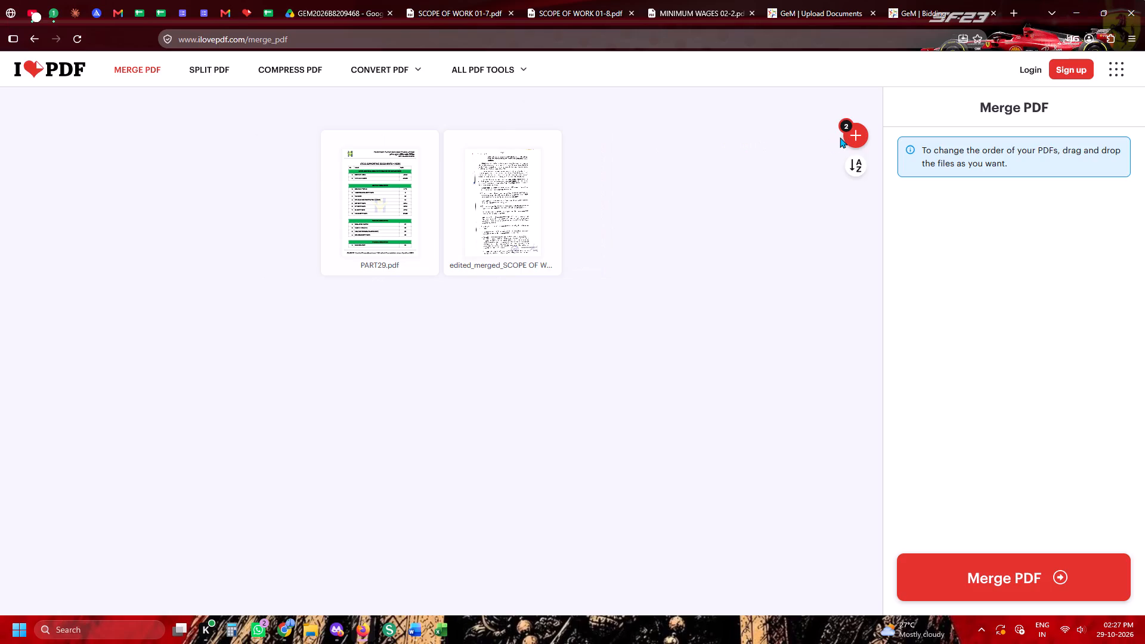
Add atc-62-hhspl.pdf from the ATC folder as the third file and merge the three PDFs.
left_click(840, 137)
left_click(853, 140)
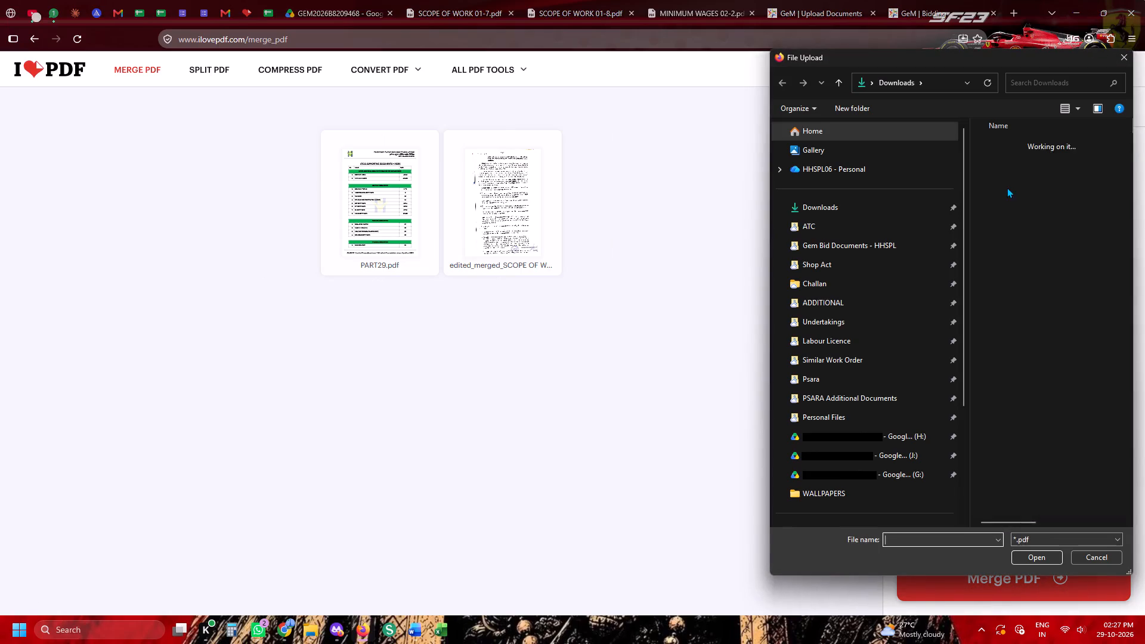
left_click(828, 222)
double_click(1030, 175)
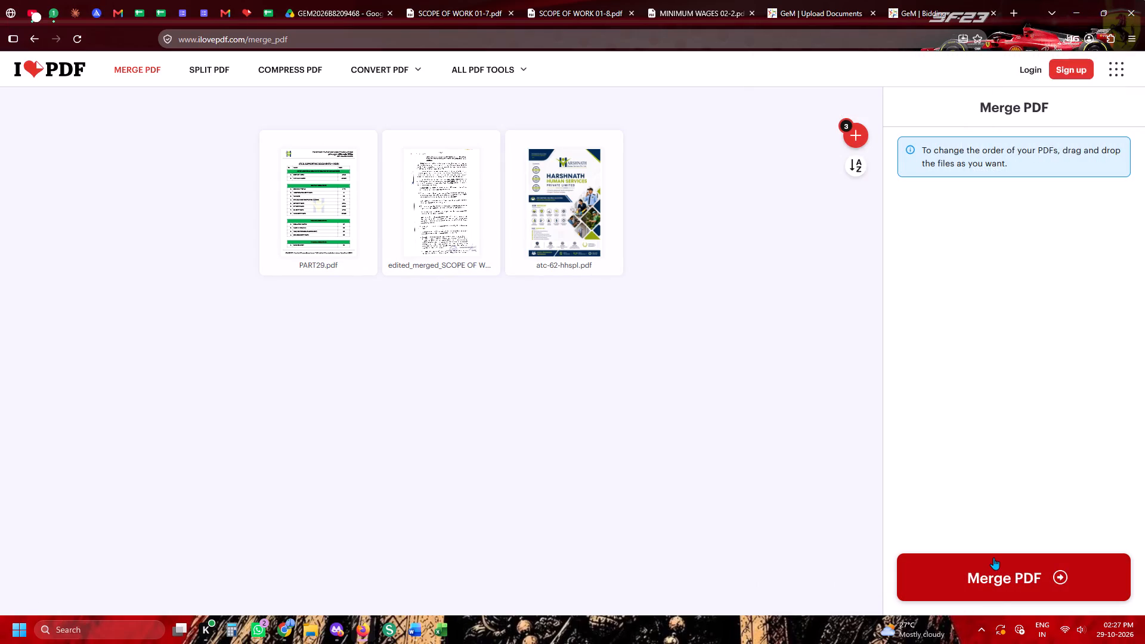
left_click(917, 592)
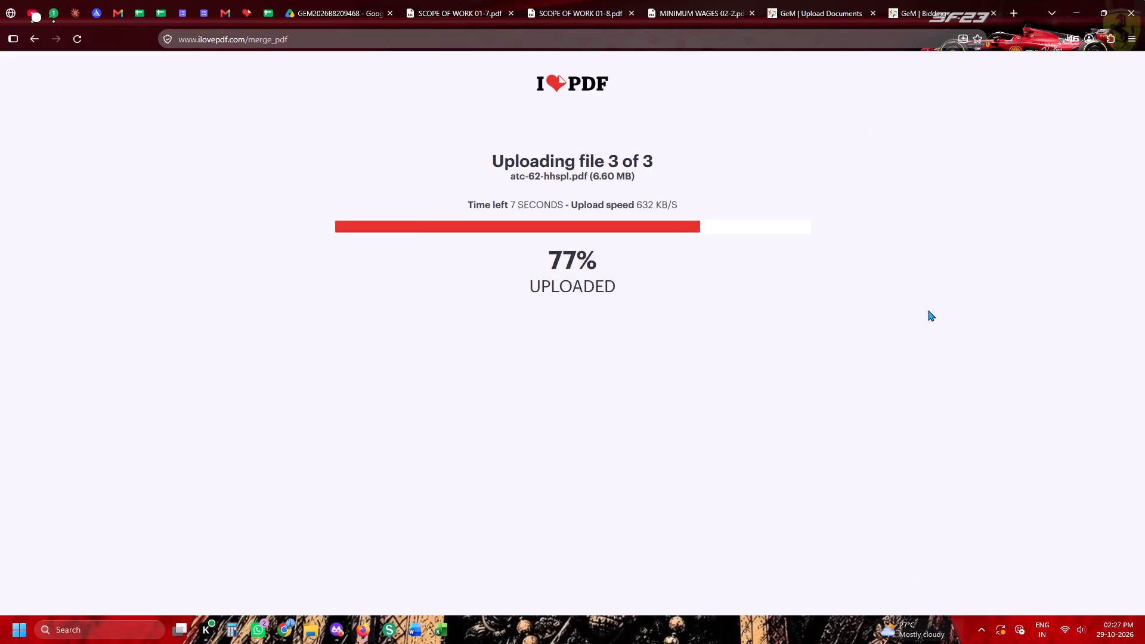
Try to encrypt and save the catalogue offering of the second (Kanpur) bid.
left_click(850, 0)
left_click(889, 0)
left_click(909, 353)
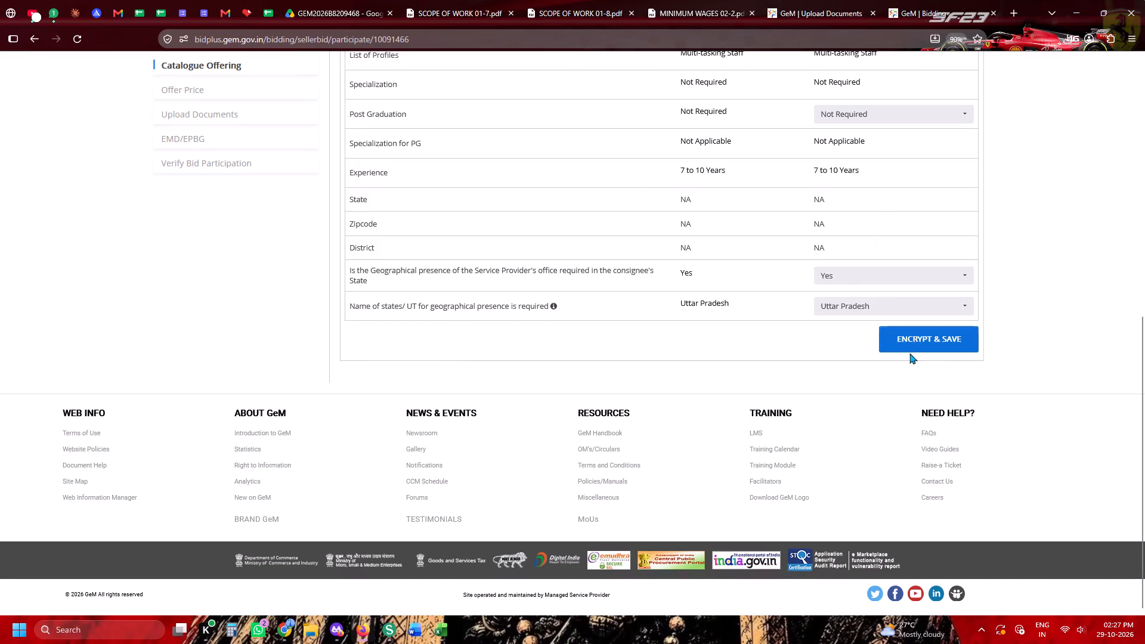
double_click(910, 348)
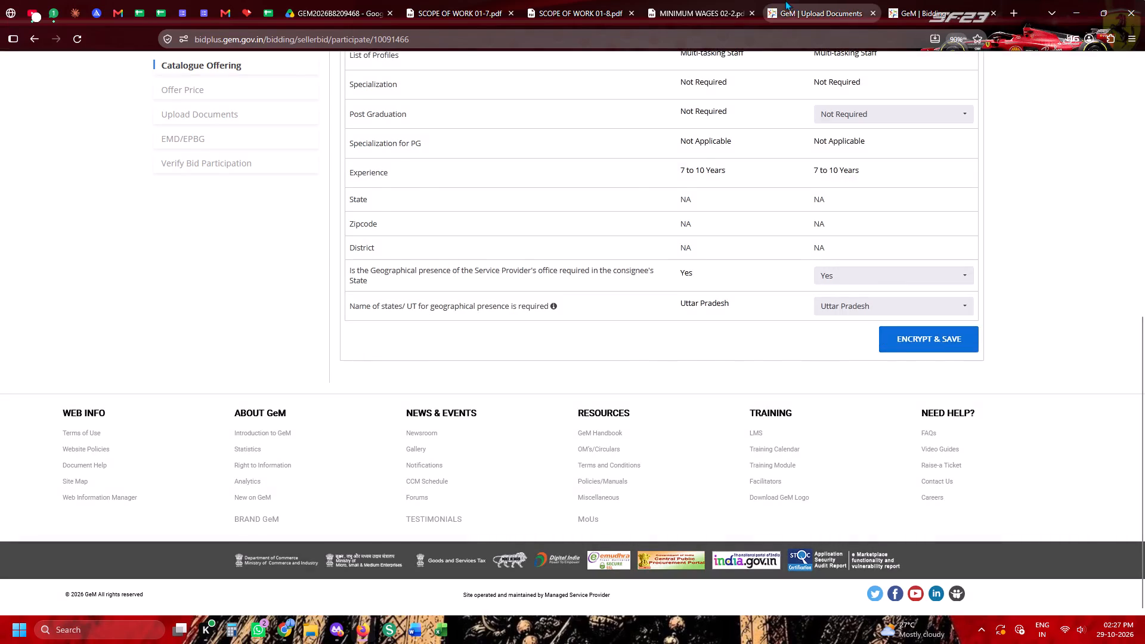
In the first bid's Upload Documents page, upload 2931094 from Downloads as the financial document indicating price break up.
left_click(796, 0)
left_click(688, 283)
scroll(850, 222, "up", 3)
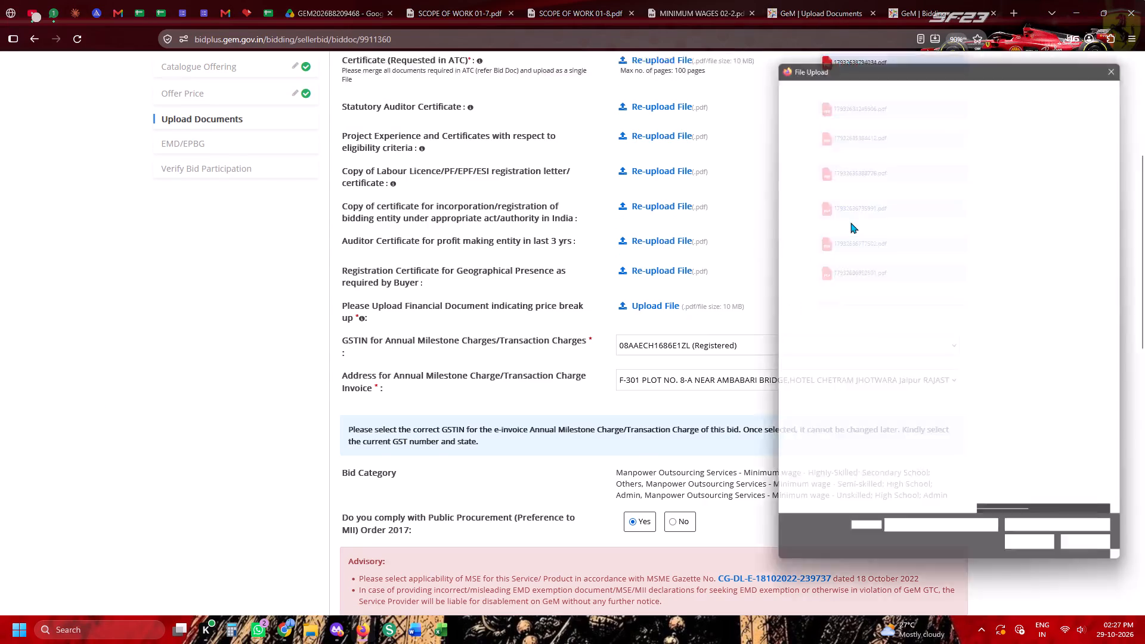
scroll(850, 222, "up", 5)
left_click(850, 208)
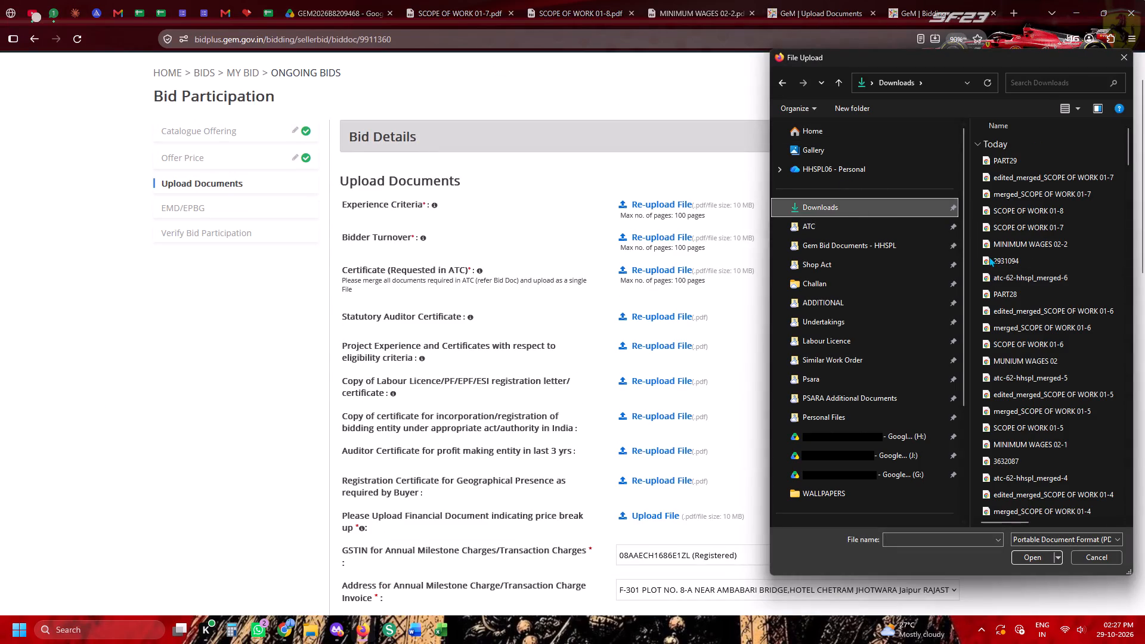
double_click(989, 258)
scroll(893, 355, "down", 2)
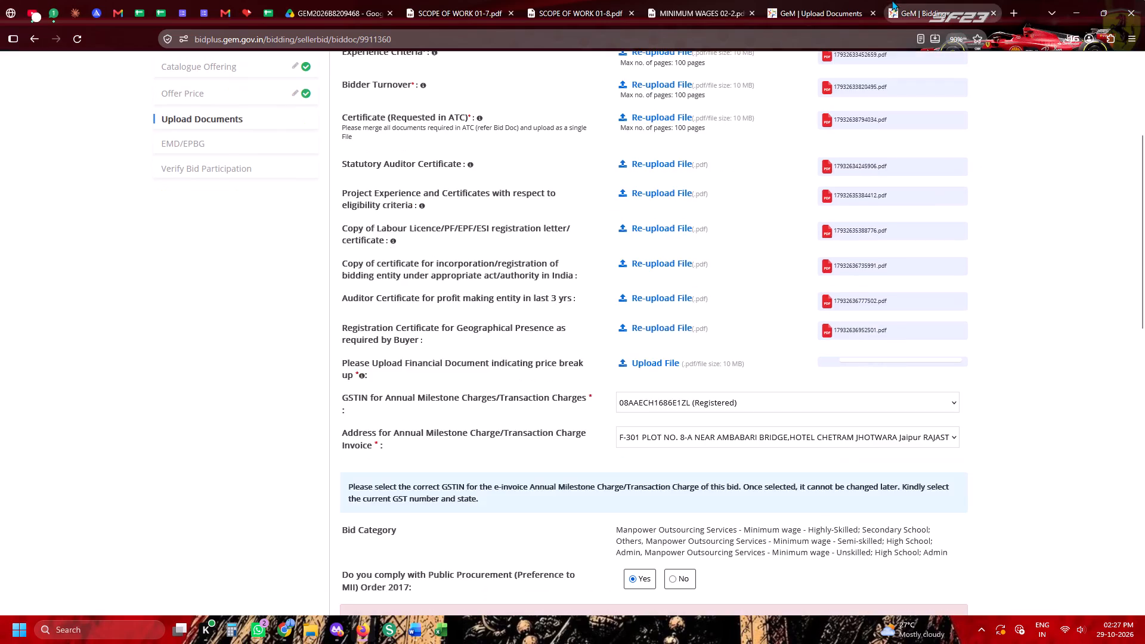
Encrypt and save the catalogue offering of the second bid.
left_click(939, 0)
scroll(938, 174, "down", 2)
left_click(927, 346)
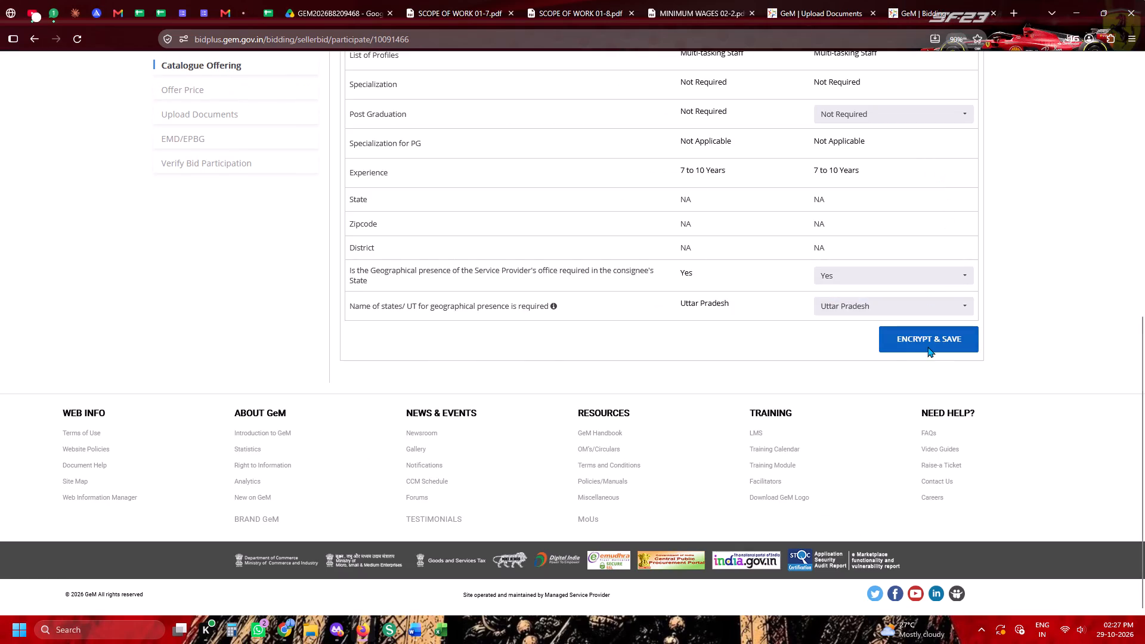
In the first bid, upload startup-certificate-hhspl from Gem Bid Documents - HHSPL as the EMD exemption supporting document and save the documents page.
left_click(827, 4)
left_click(296, 0)
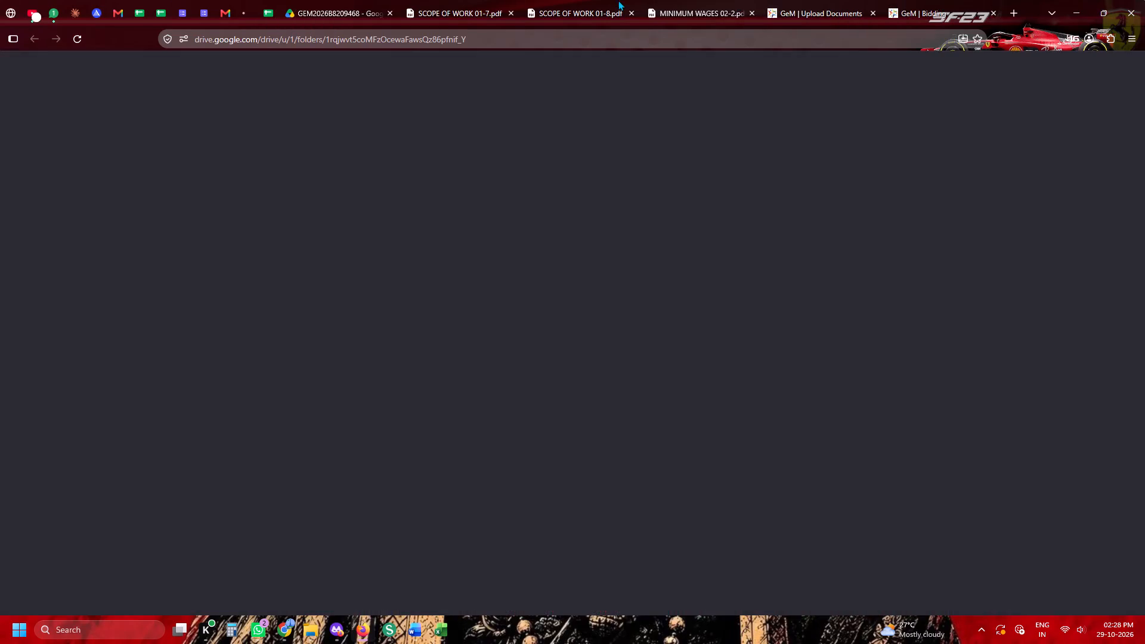
left_click(759, 0)
left_click(830, 0)
scroll(874, 213, "down", 11)
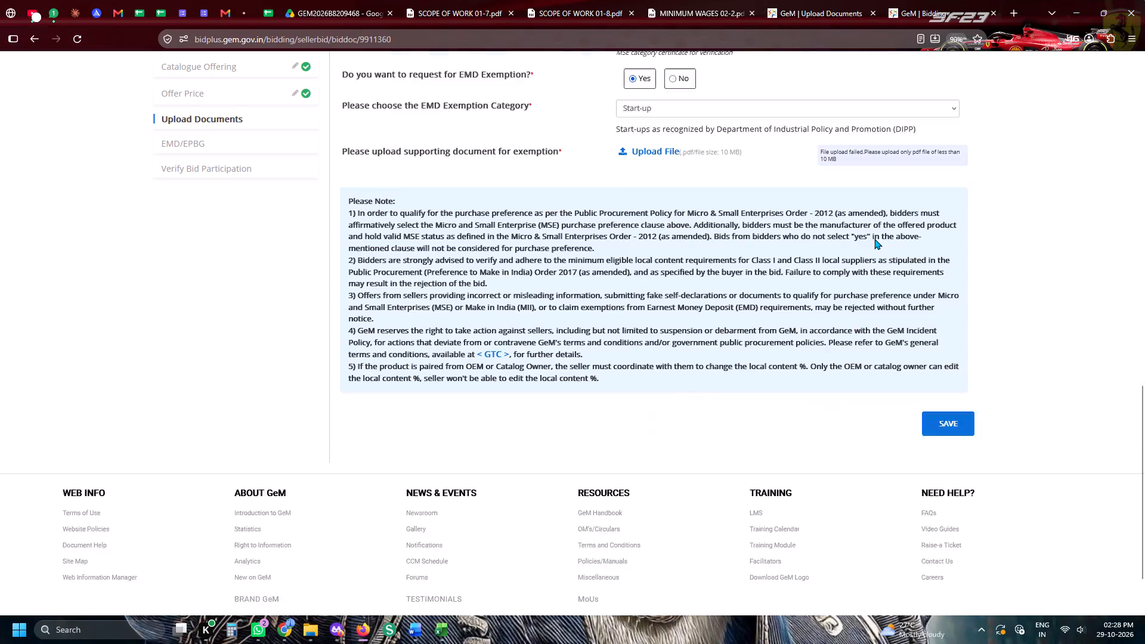
left_click(654, 78)
left_click(654, 69)
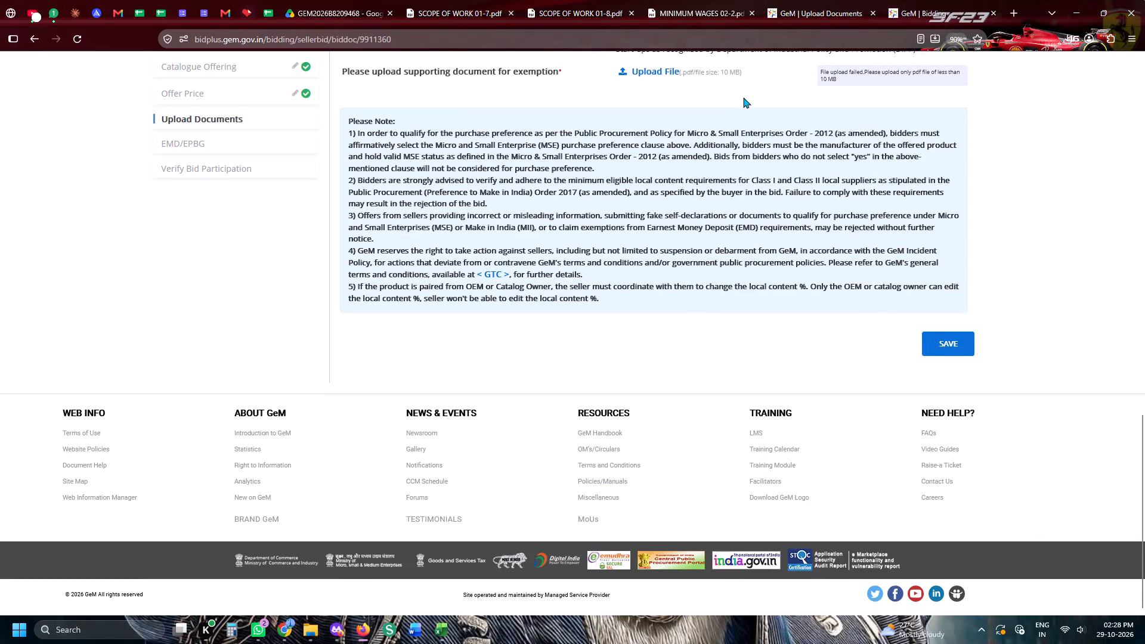
scroll(859, 305, "up", 15)
left_click(853, 237)
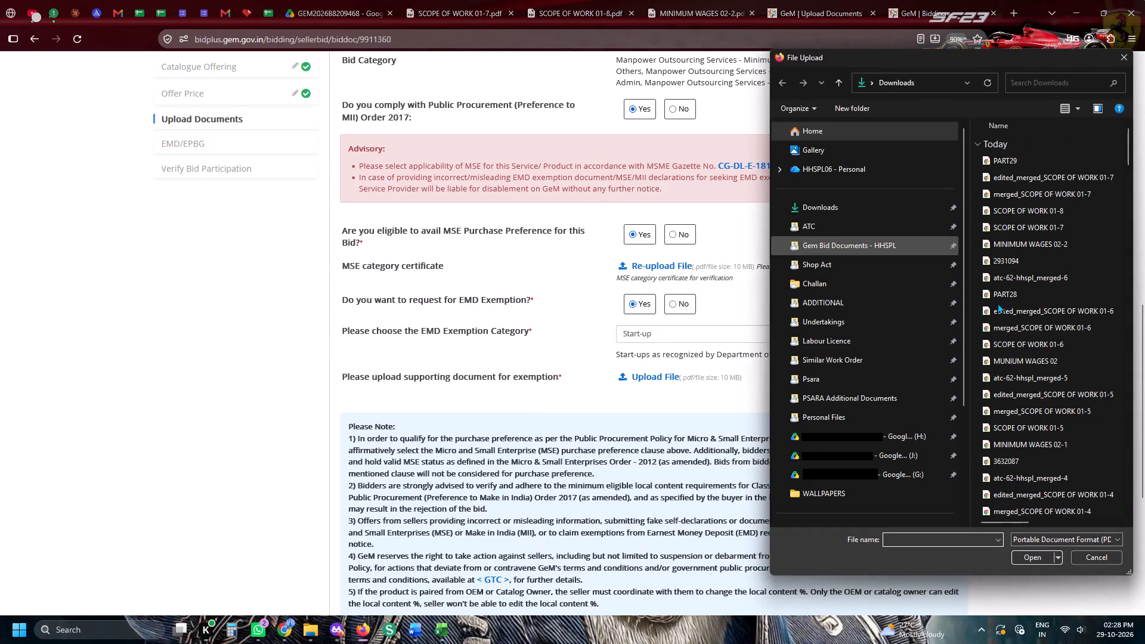
scroll(998, 309, "down", 4)
double_click(1011, 478)
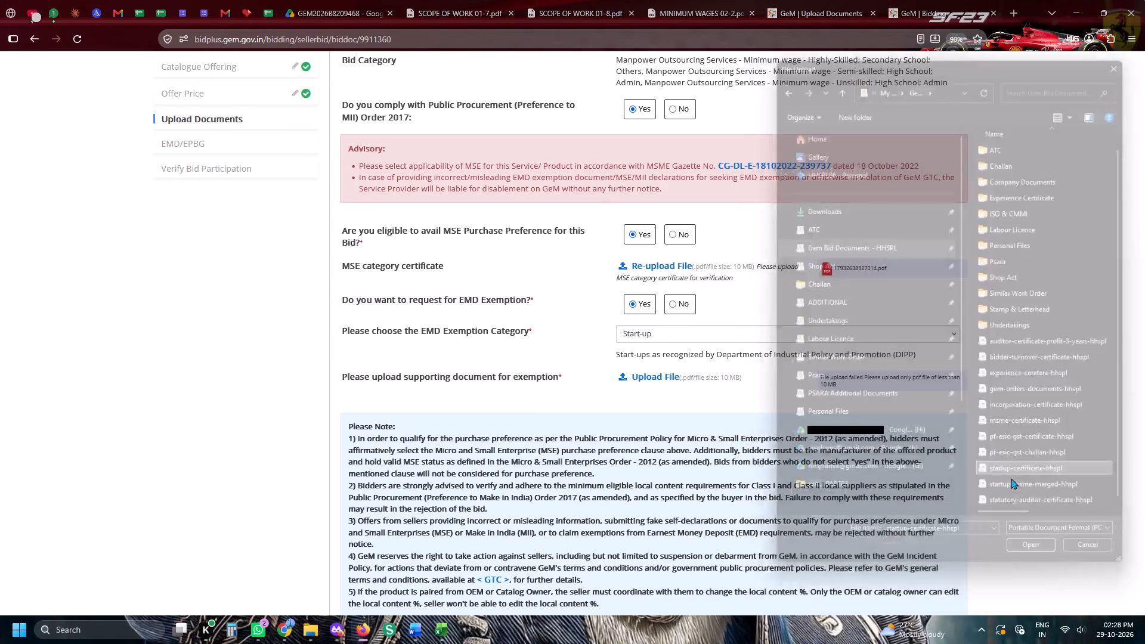
scroll(1003, 463, "up", 10)
scroll(1003, 463, "down", 13)
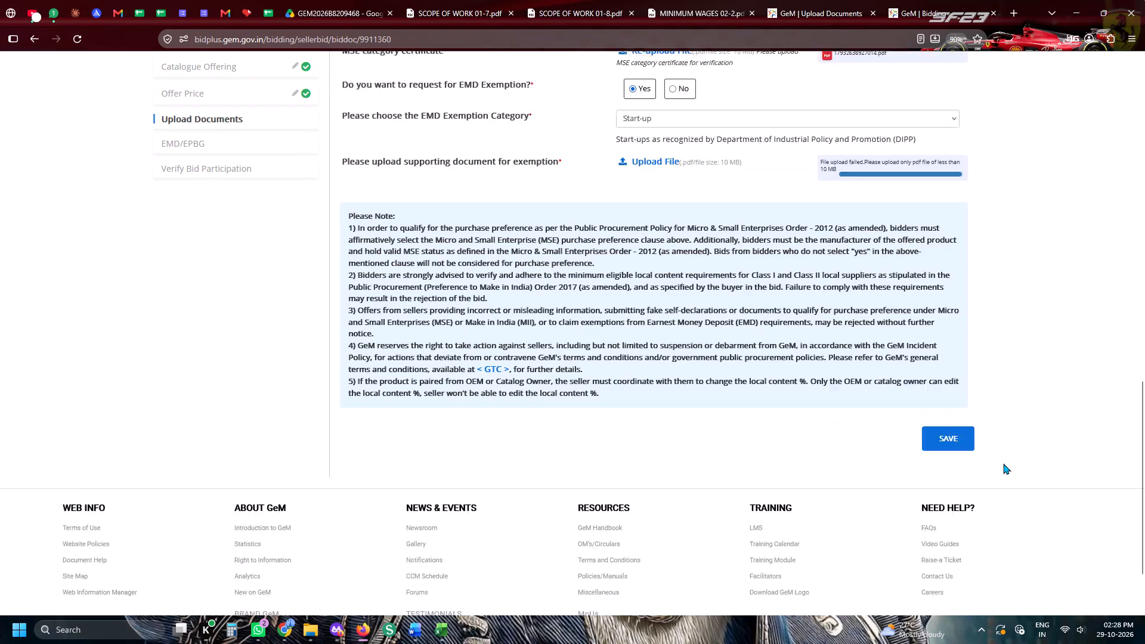
left_click(961, 339)
Continue the second bid from its catalogue offering to the Offer Price stage.
left_click(949, 0)
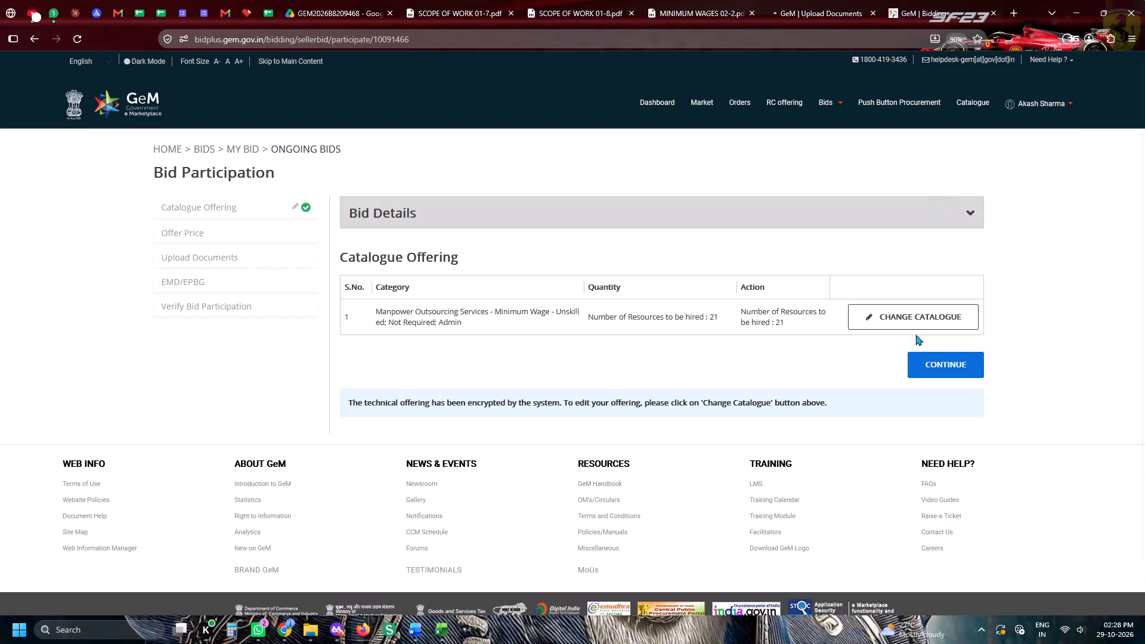
left_click(915, 374)
Save the first bid's EMD/EPBG stage with the requested EMD exemption.
left_click(769, 0)
left_click_drag(953, 475, 951, 497)
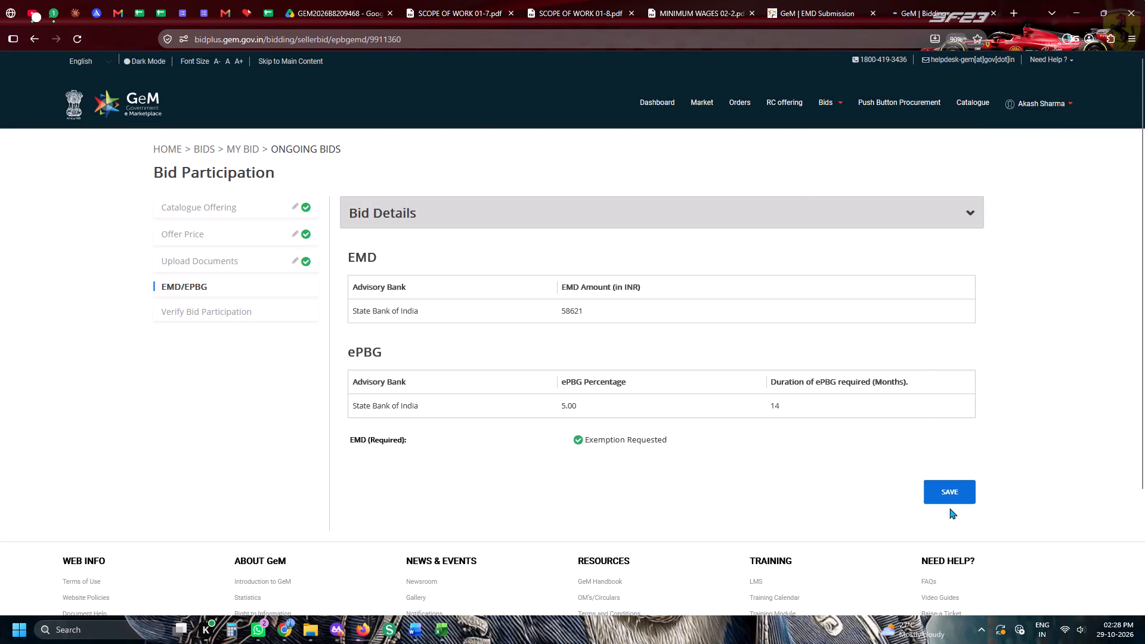
left_click(948, 504)
left_click(946, 499)
Enter 3.85 as the second bid's offer price for unskilled manpower, proceed from the estimated price, and encrypt and save it.
left_click(890, 0)
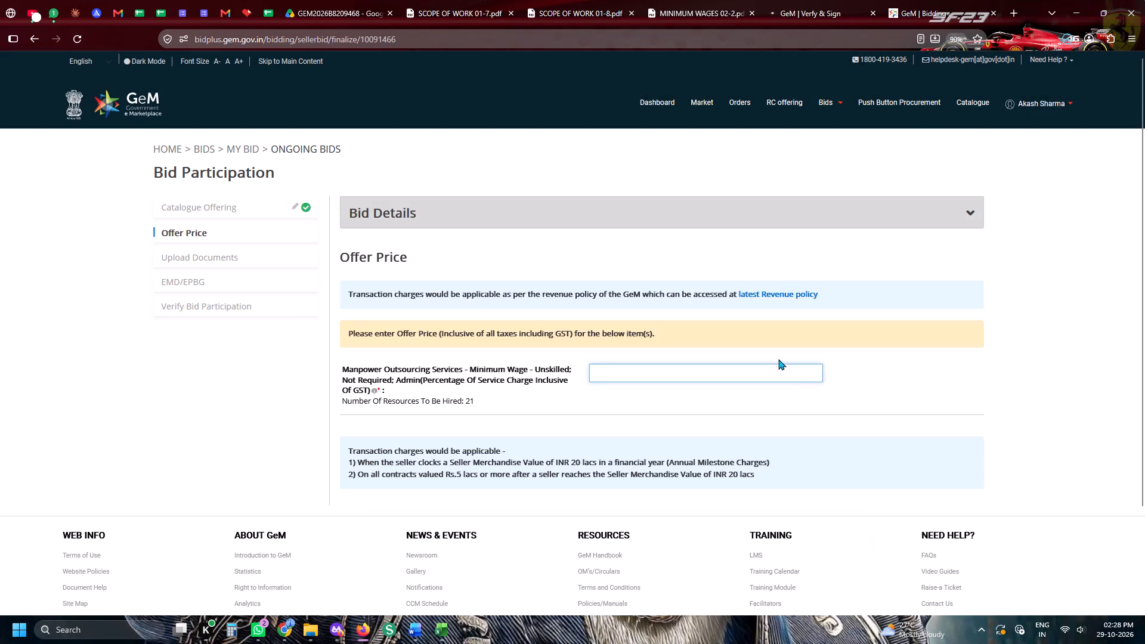
type("3.85")
key("Tab")
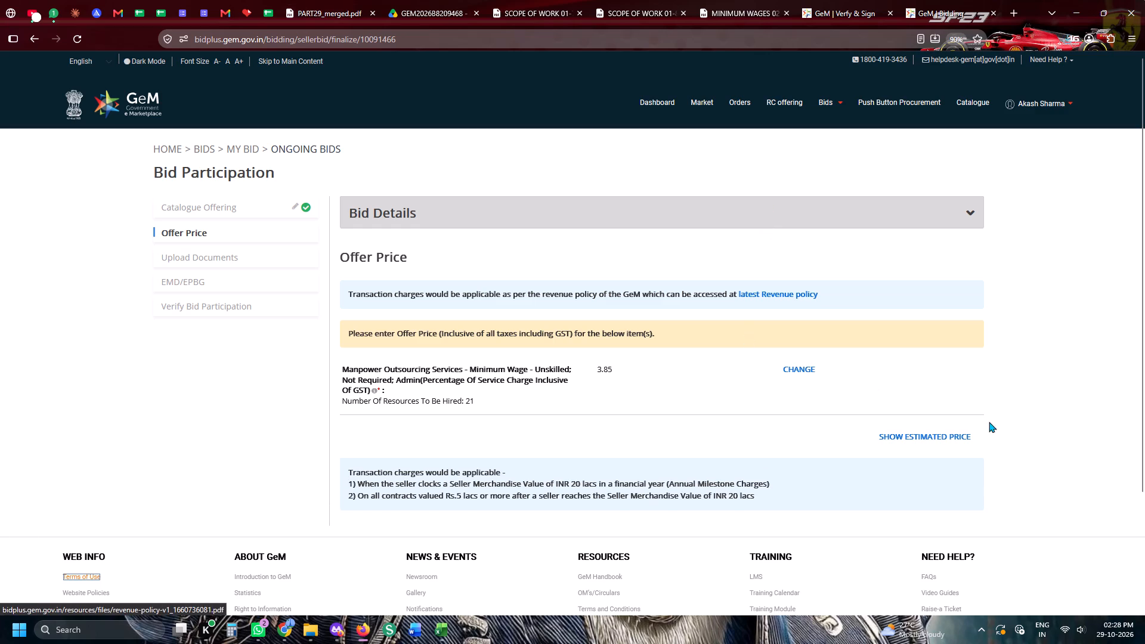
left_click(929, 439)
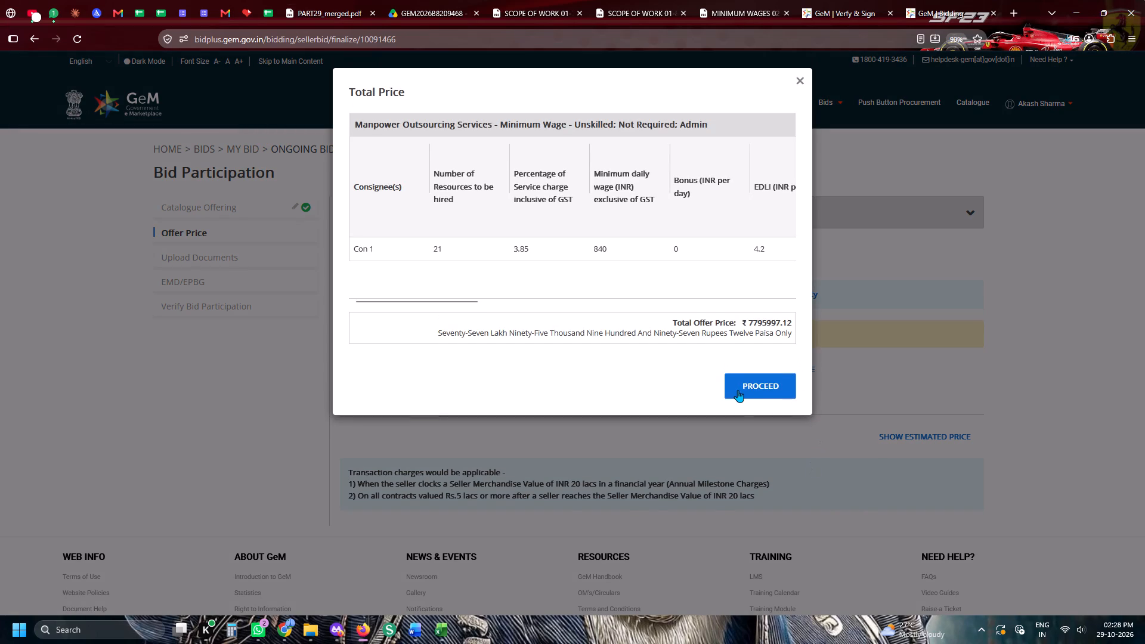
left_click(738, 390)
left_click(933, 467)
left_click(617, 369)
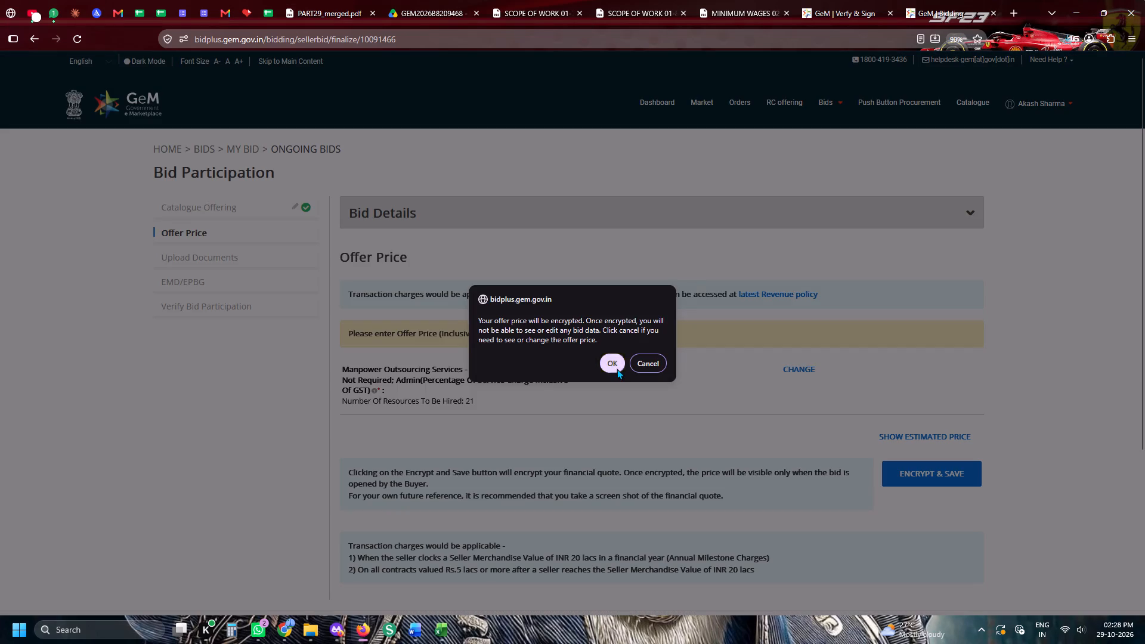
Agree to the terms and clauses on the first bid's Verify Bid Participation page and start verification with OTP.
left_click(805, 0)
scroll(703, 236, "down", 5)
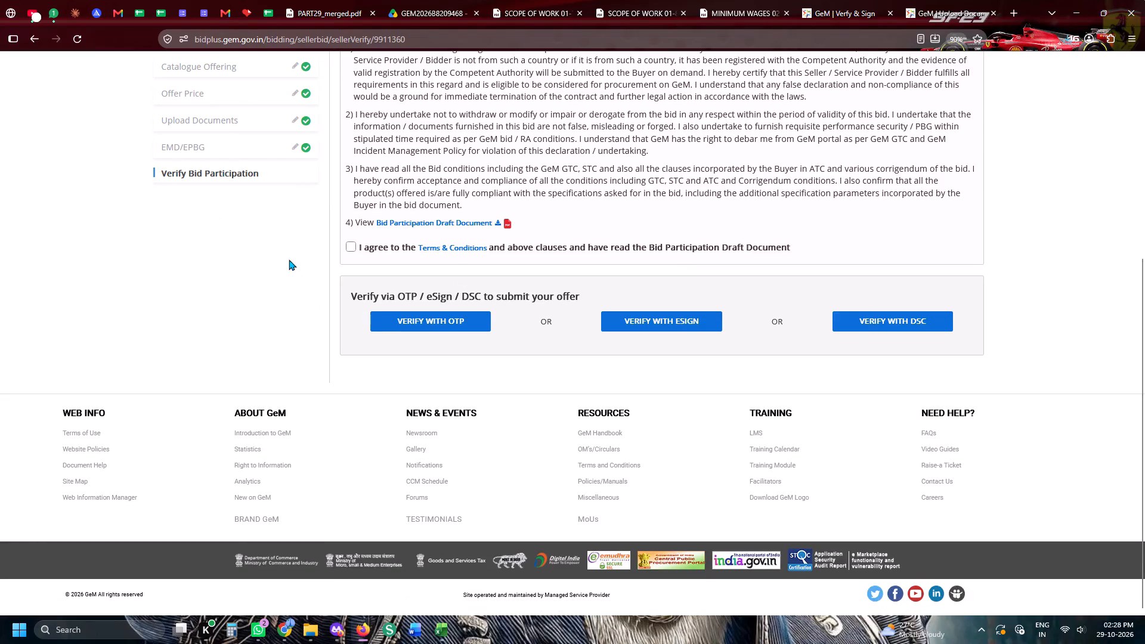
left_click(349, 242)
left_click(382, 327)
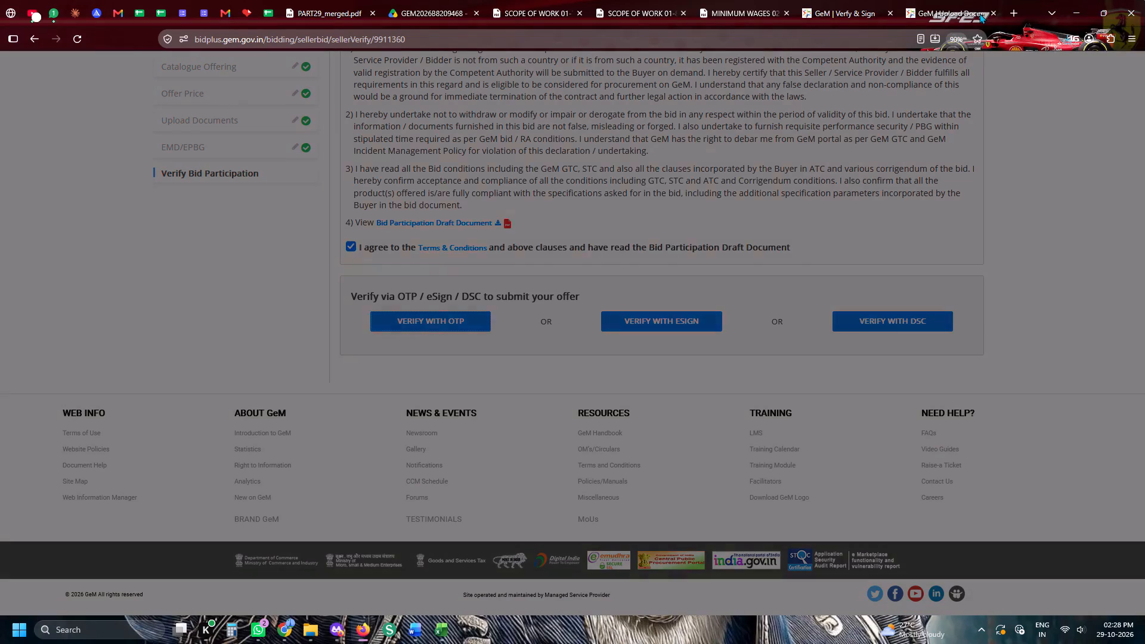
In the second bid, upload experience-ceretera-hhspl from Gem Bid Documents - HHSPL for Experience Criteria.
left_click(960, 0)
left_click(701, 281)
scroll(918, 290, "up", 4)
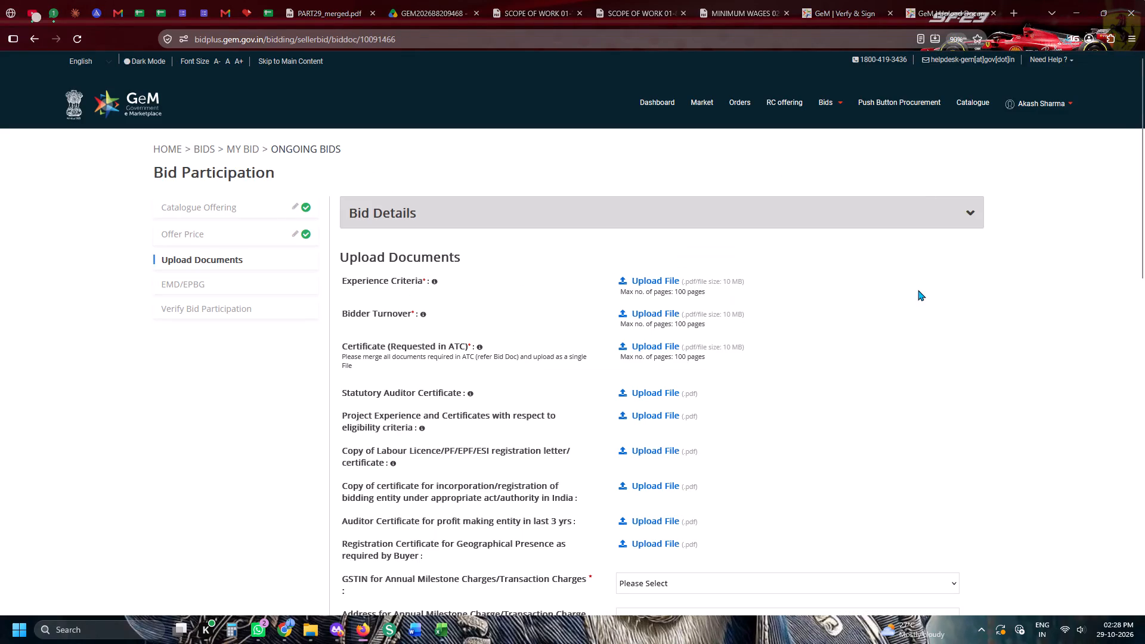
scroll(918, 290, "up", 4)
left_click(883, 253)
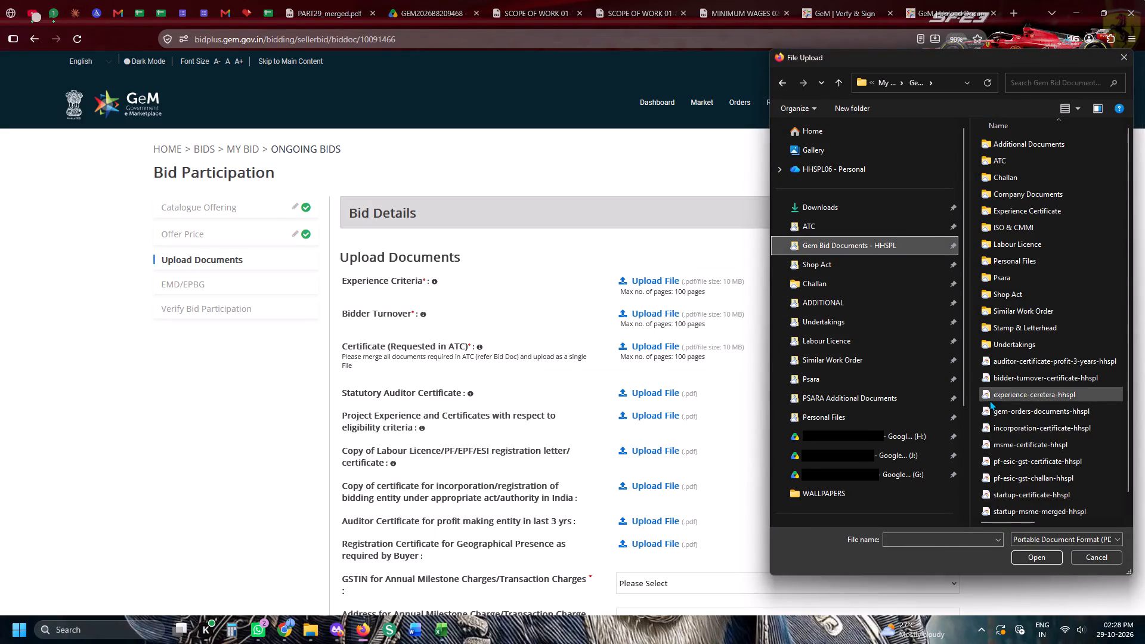
double_click(989, 400)
Upload bidder-turnover-certificate-hhspl for Bidder Turnover.
left_click(669, 312)
scroll(1114, 336, "down", 3)
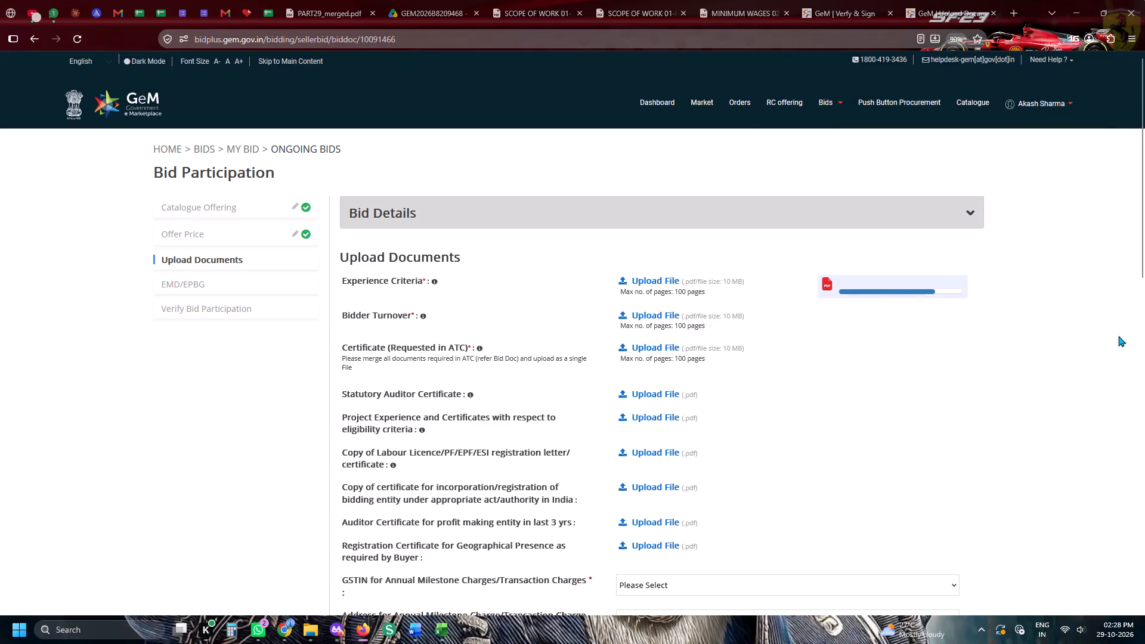
scroll(1118, 336, "down", 1)
double_click(1002, 356)
Upload the merged PART29 PDF from Downloads as the certificate requested in ATC.
left_click(654, 357)
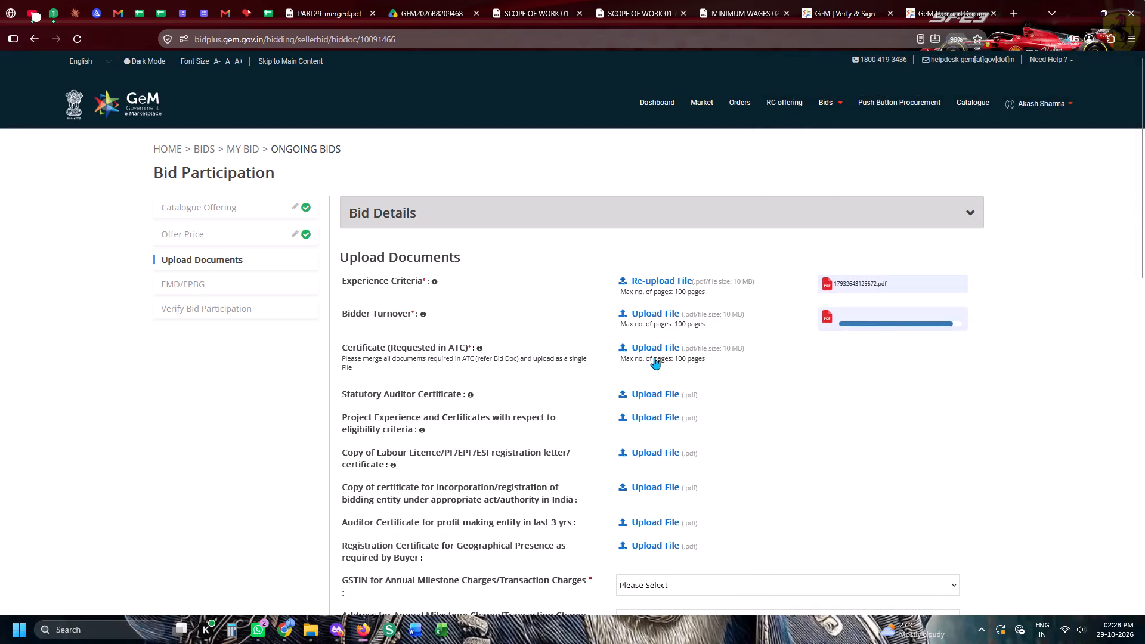
scroll(807, 295, "up", 7)
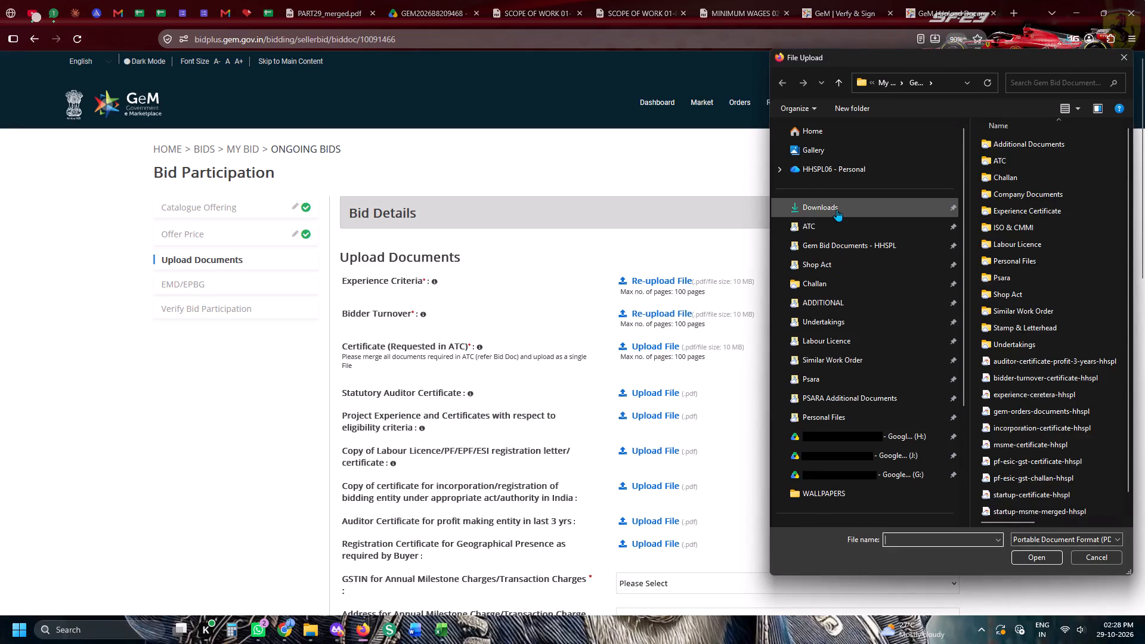
left_click(837, 209)
double_click(997, 155)
Upload statutory-auditor-certificate-hhspl from Gem Bid Documents - HHSPL as the Statutory Auditor Certificate.
scroll(939, 292, "down", 2)
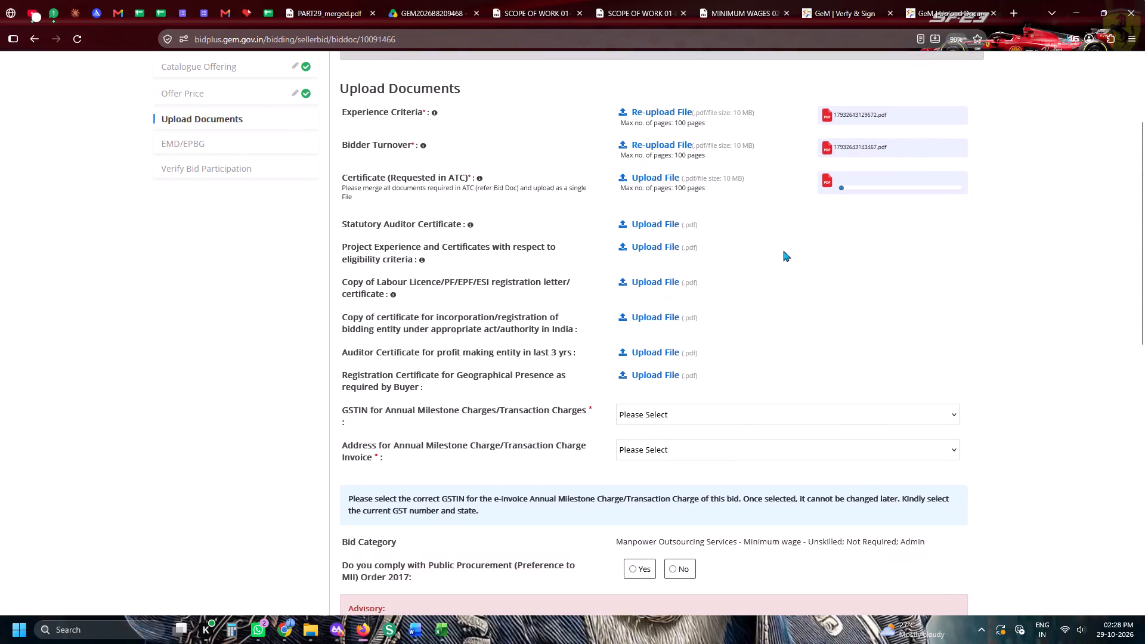
left_click(672, 225)
scroll(850, 289, "up", 6)
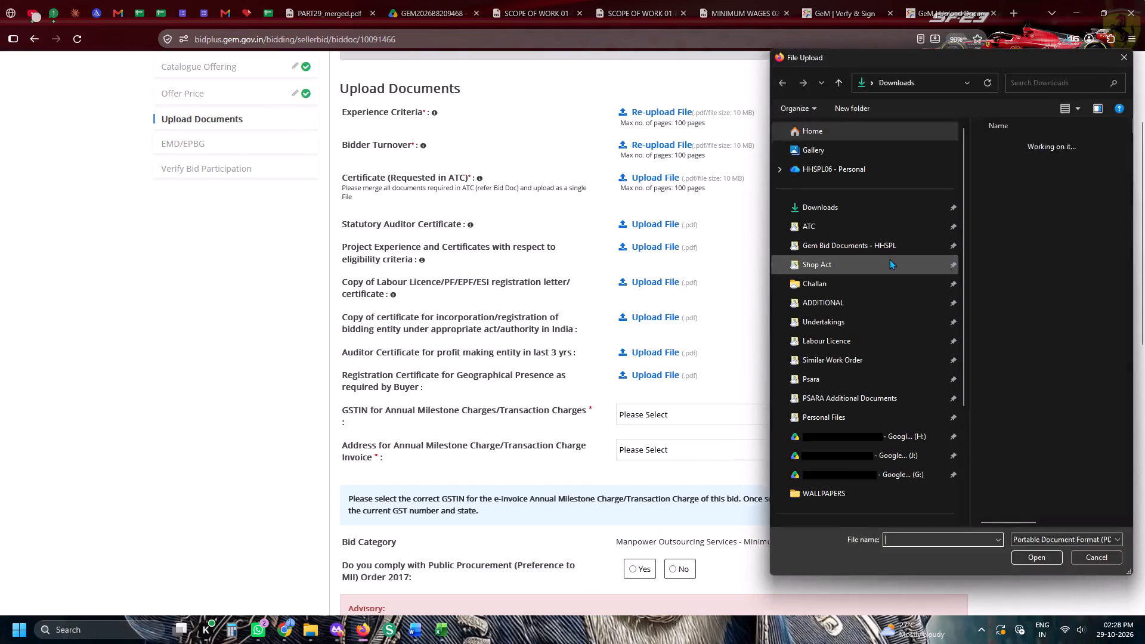
left_click(888, 256)
left_click(888, 249)
scroll(1079, 376, "down", 5)
double_click(1049, 513)
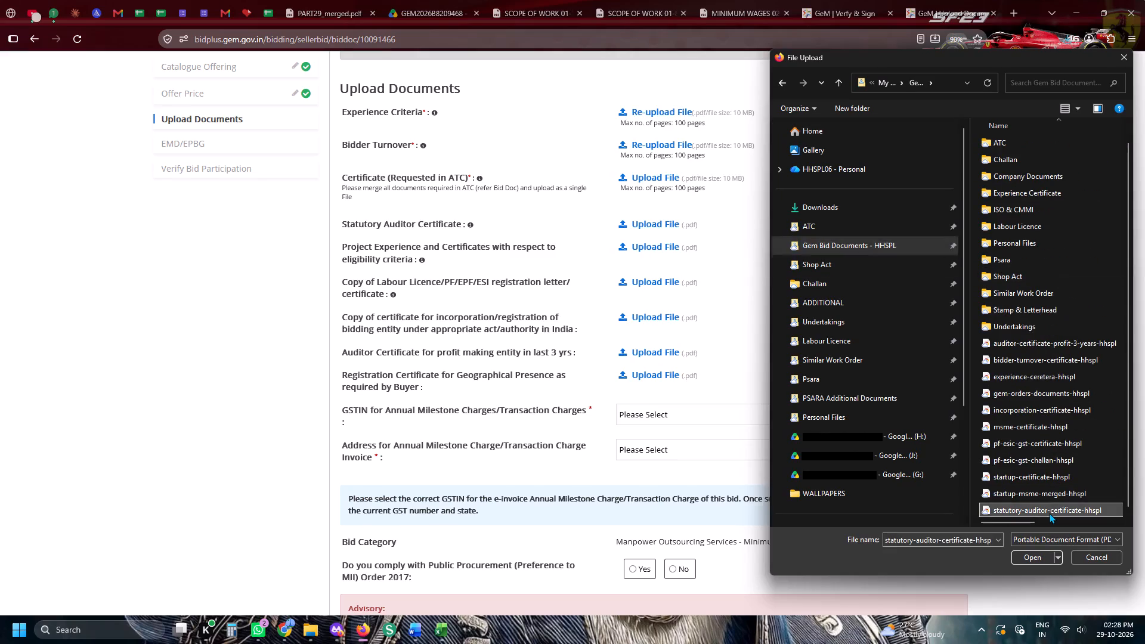
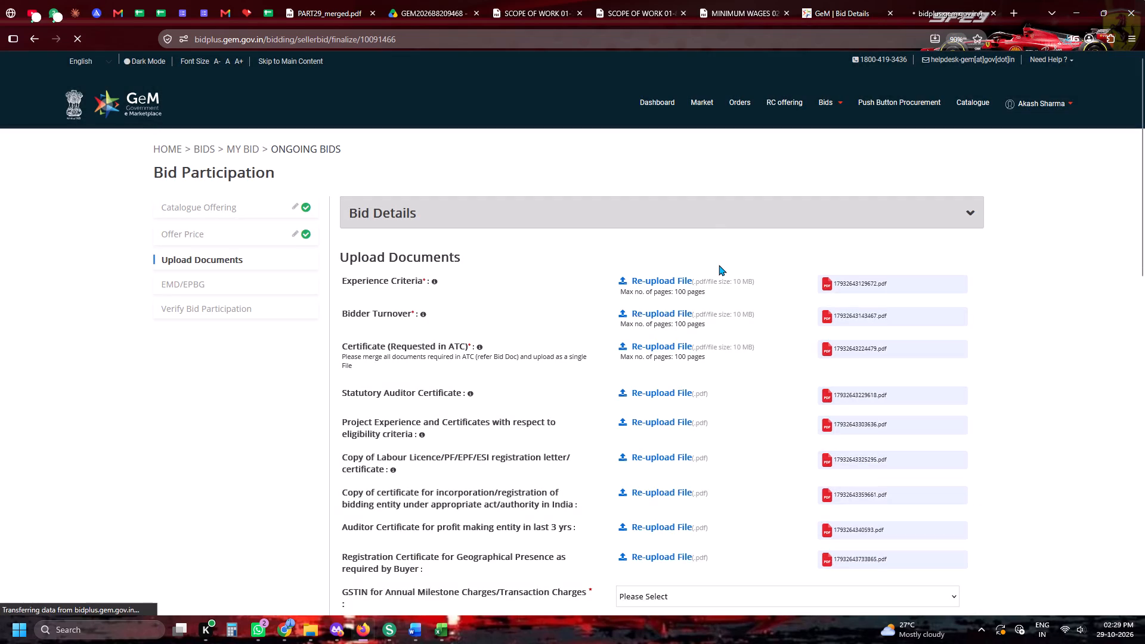
type("3.85")
key("Tab")
type("3.85")
key("Tab")
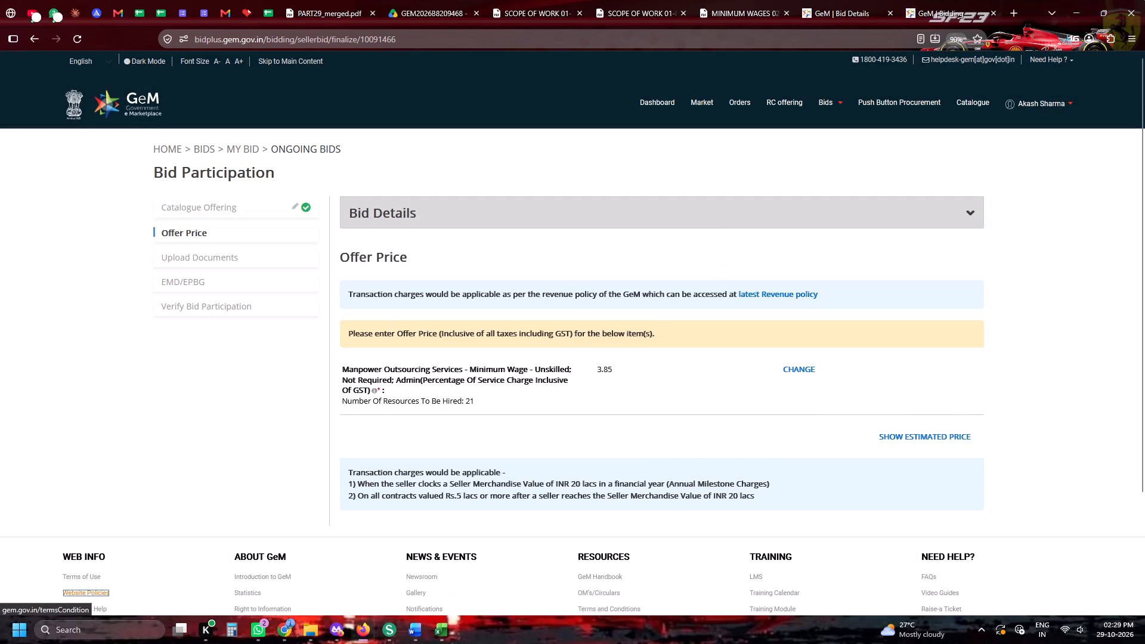
Show the estimated price for the Manpower Outsourcing offer and copy the total offer price figure.
left_click(943, 436)
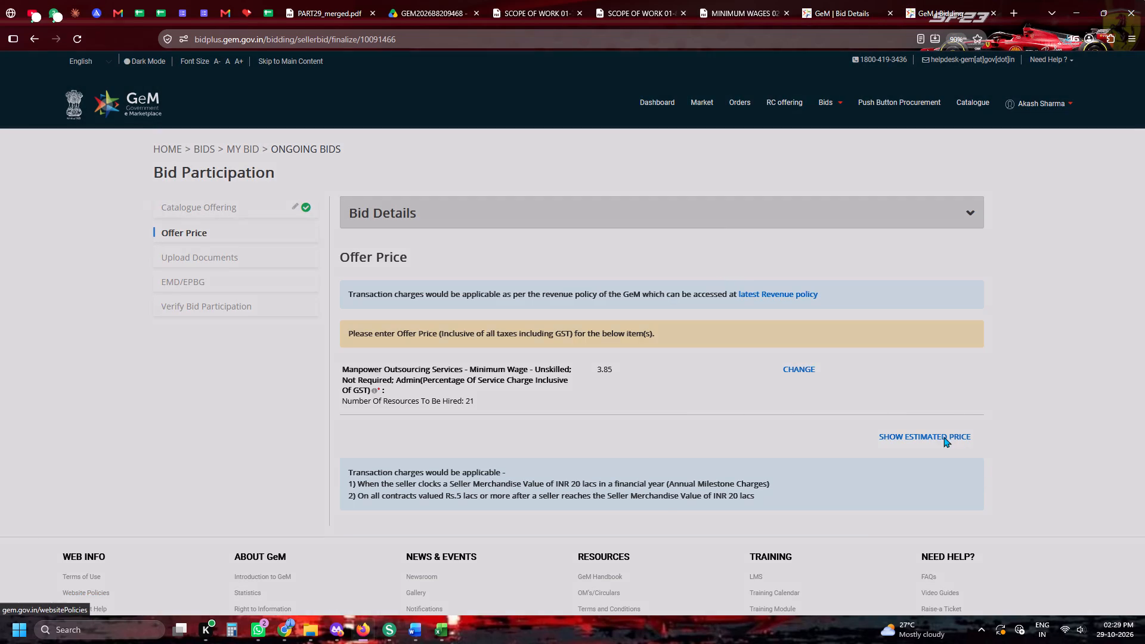
left_click(748, 317)
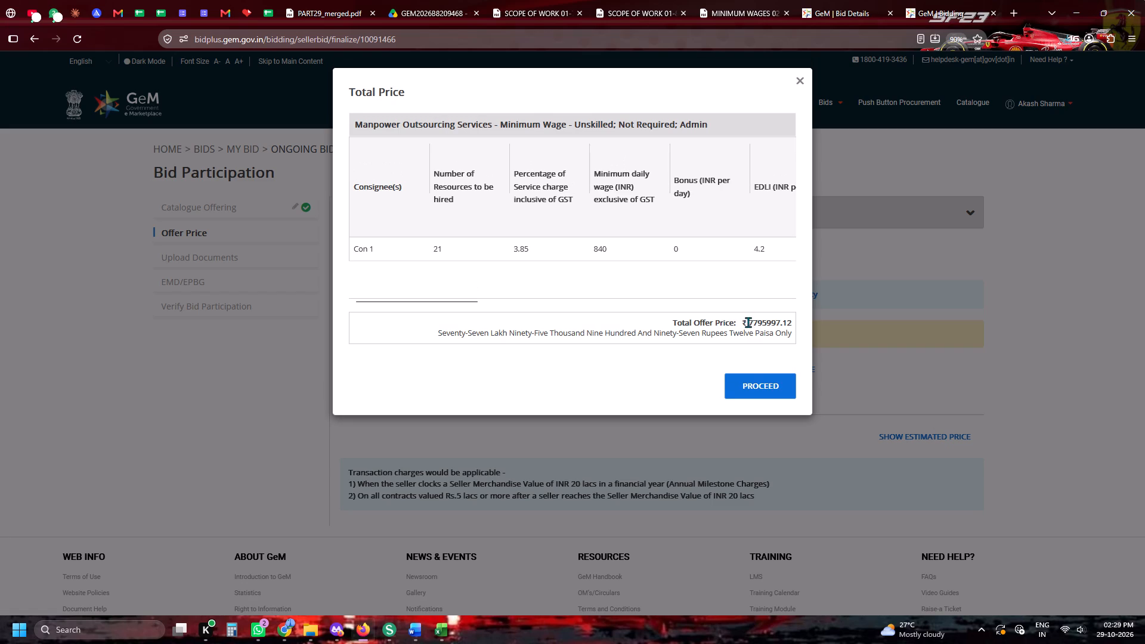
left_click_drag(748, 323, 792, 327)
key("ctrl+c")
key("ctrl+c")
key("ctrl+c")
key("ctrl+c")
key("ctrl+c")
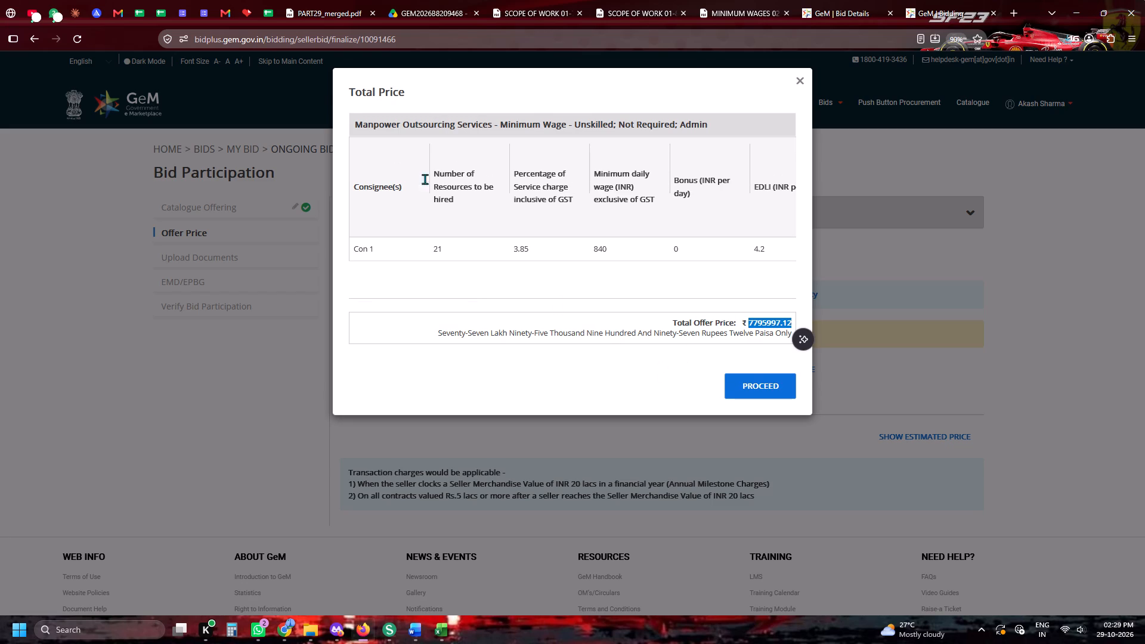
key("ctrl+c")
key("ctrl+c")
In the bid tracking spreadsheet, enter service charge 3.85 and bid value 7795997.12 in the Kanpur row GEM/2026/B/8209468.
left_click(270, 14)
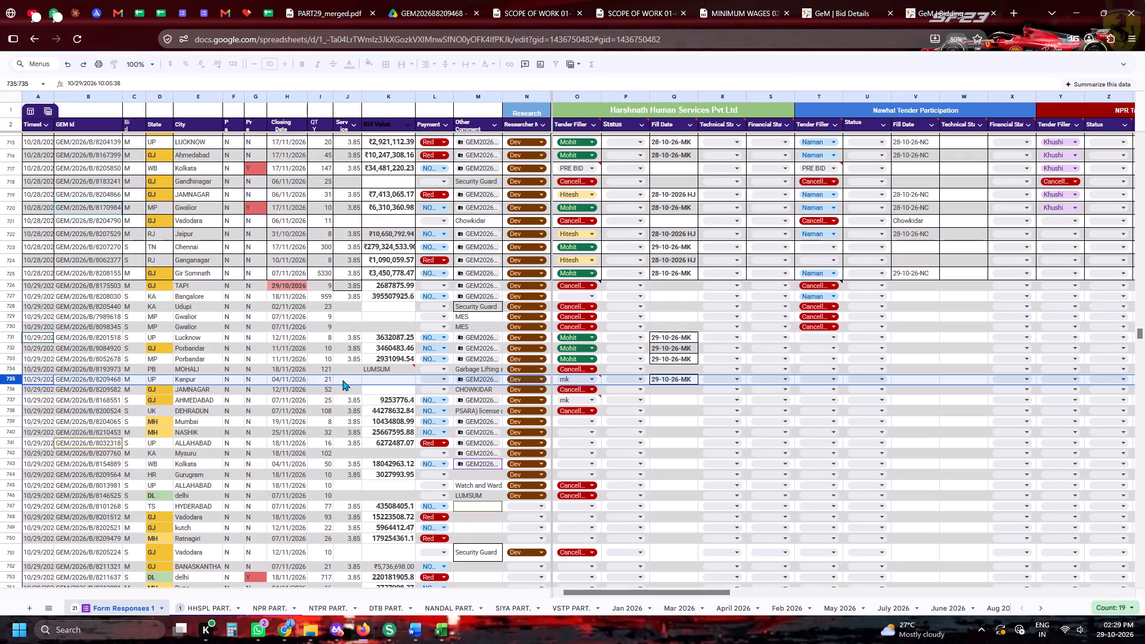
left_click(342, 380)
type("3.85")
key("Tab")
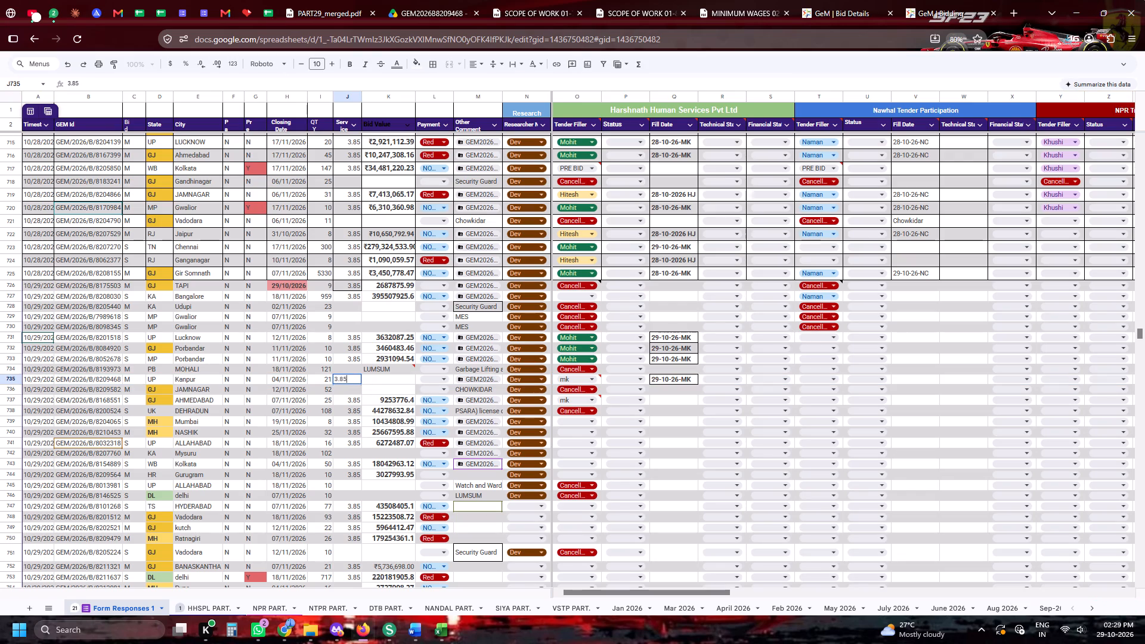
key("Tab")
key("Left")
key("ctrl+v")
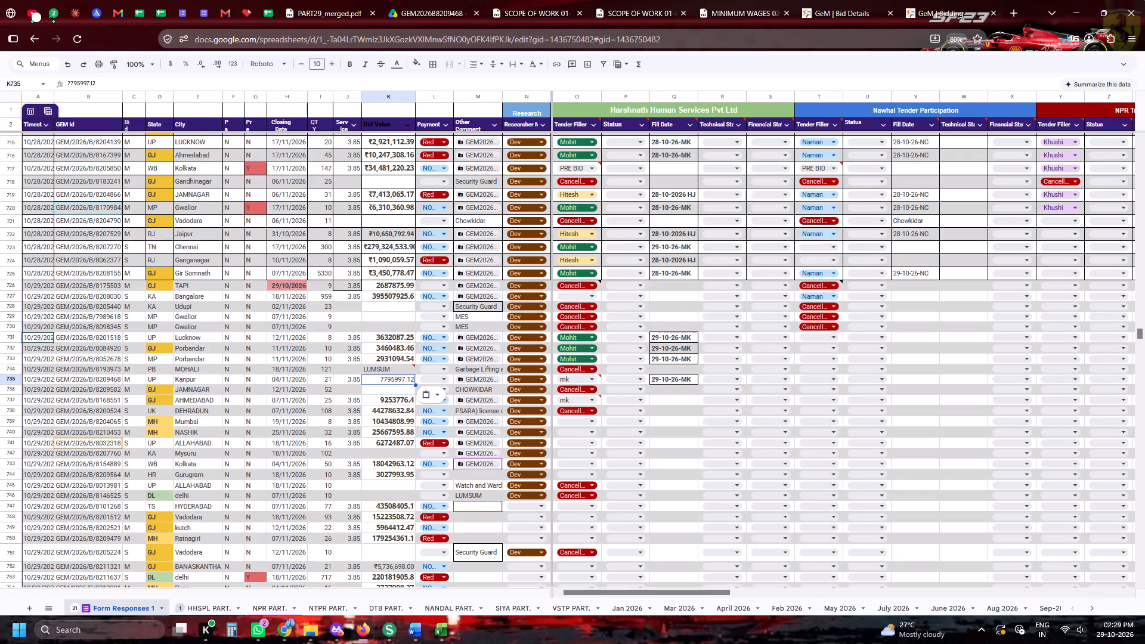
key("ctrl+v")
Close the GeM Bid Details tab.
left_click(831, 1)
left_click(887, 13)
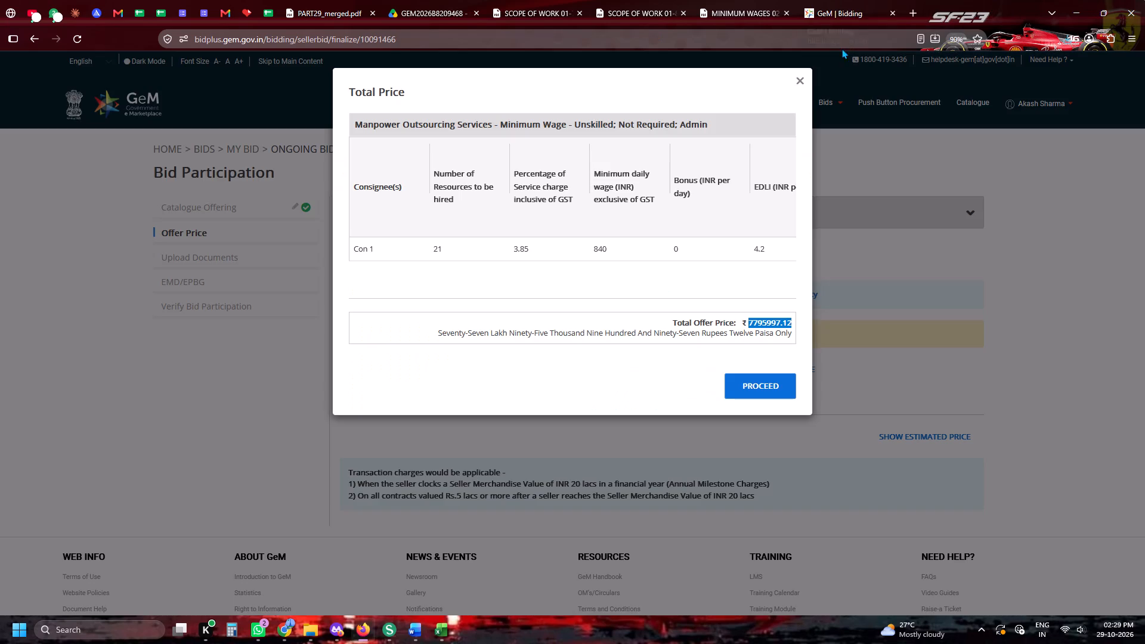
Proceed with the total offer price, then encrypt and save the financial quote.
left_click(762, 388)
double_click(974, 215)
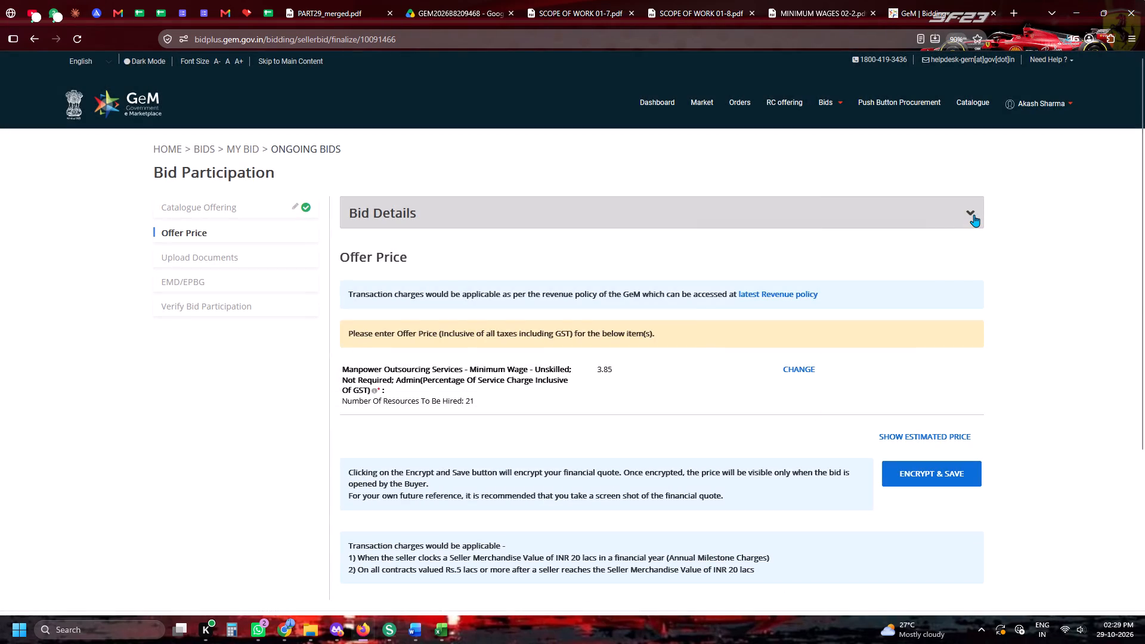
left_click(974, 215)
scroll(967, 236, "down", 5)
left_click(927, 240)
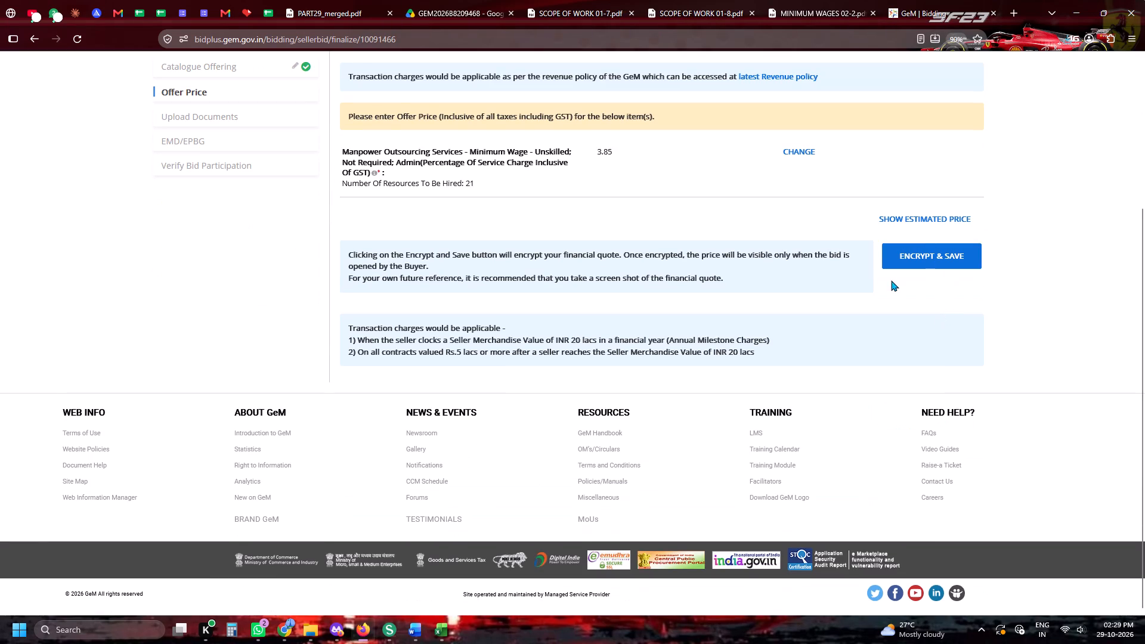
left_click(935, 252)
left_click(613, 358)
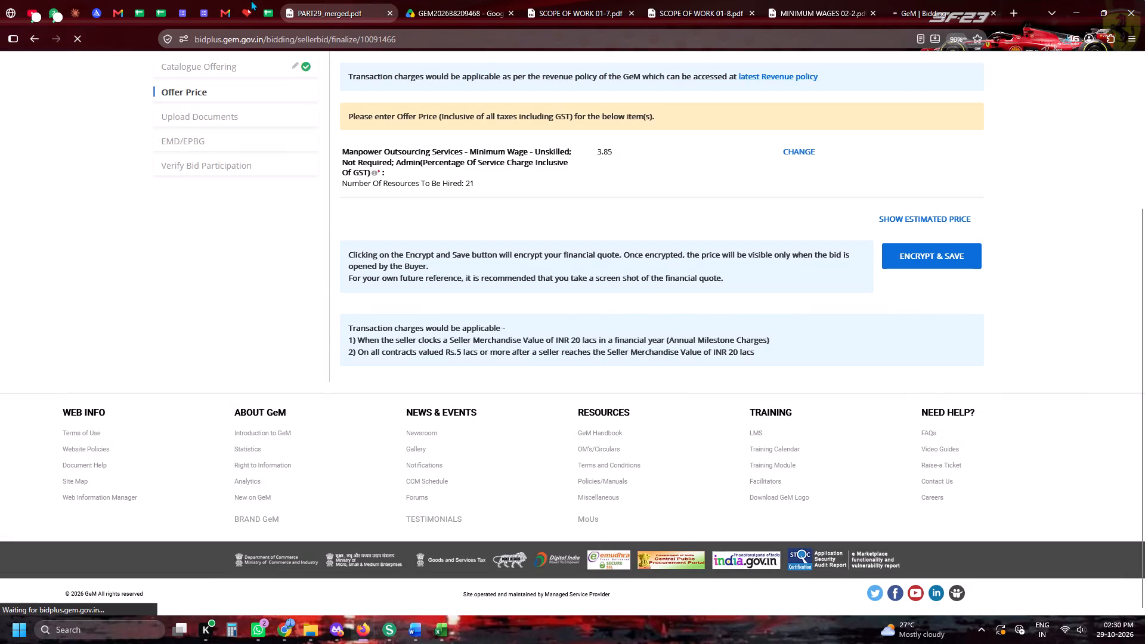
In the tracking spreadsheet, set the Payment value of the Kanpur bid row to Red.
left_click(243, 0)
left_click(276, 16)
left_click(431, 377)
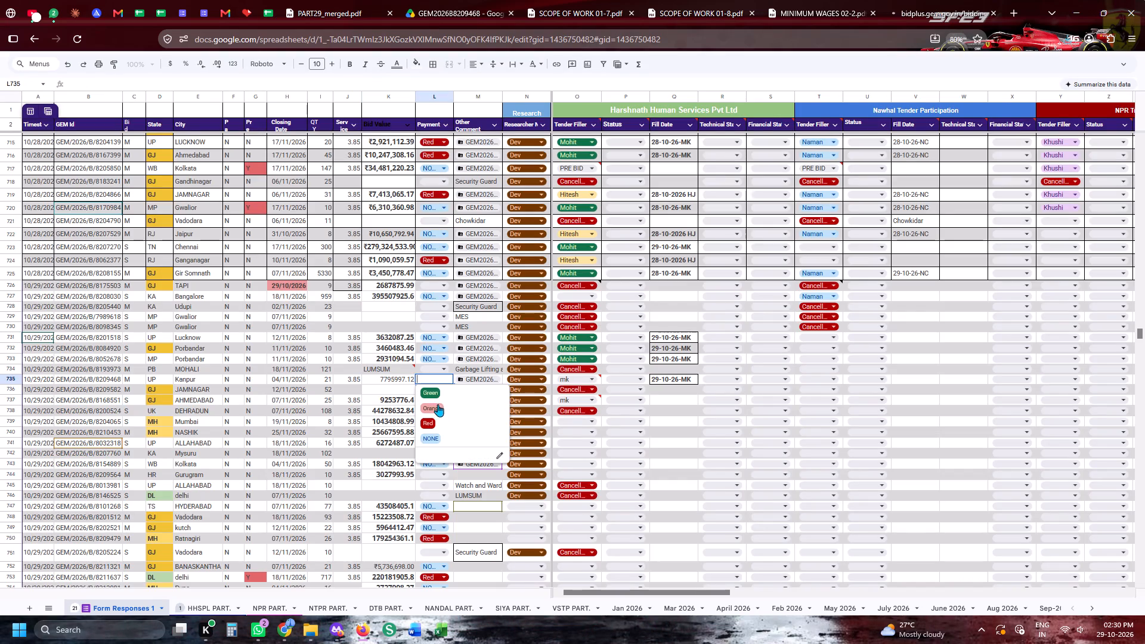
left_click(445, 422)
Return to the bid's document upload page and select the registered GSTIN for Annual Milestone Charges/Transaction Charges.
left_click(773, 0)
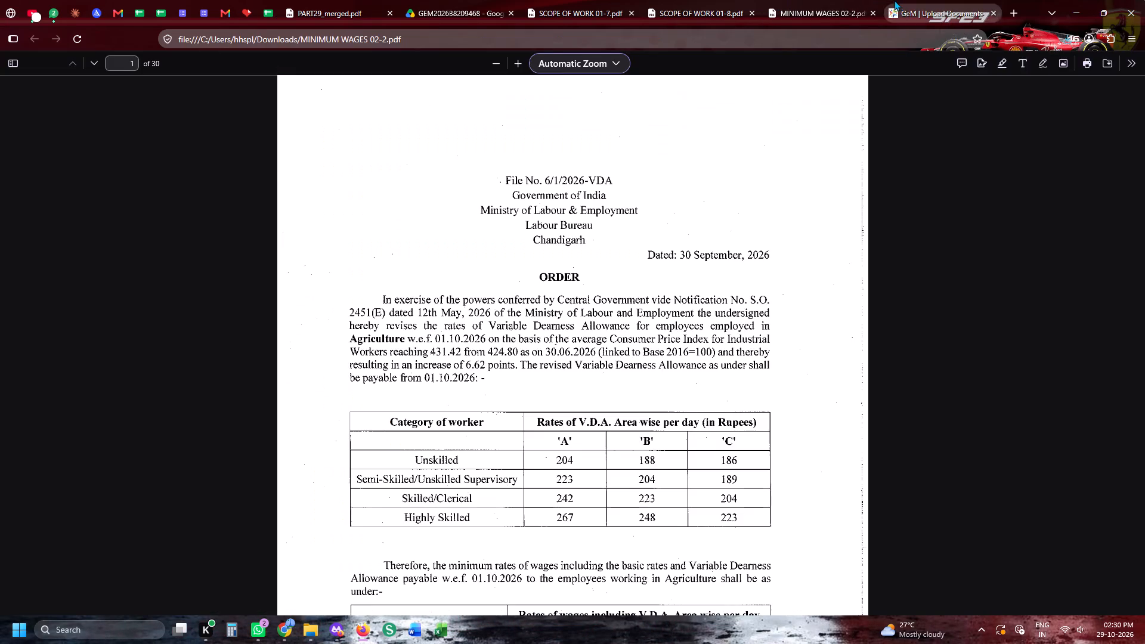
left_click(898, 0)
scroll(897, 14, "down", 4)
scroll(801, 202, "down", 9)
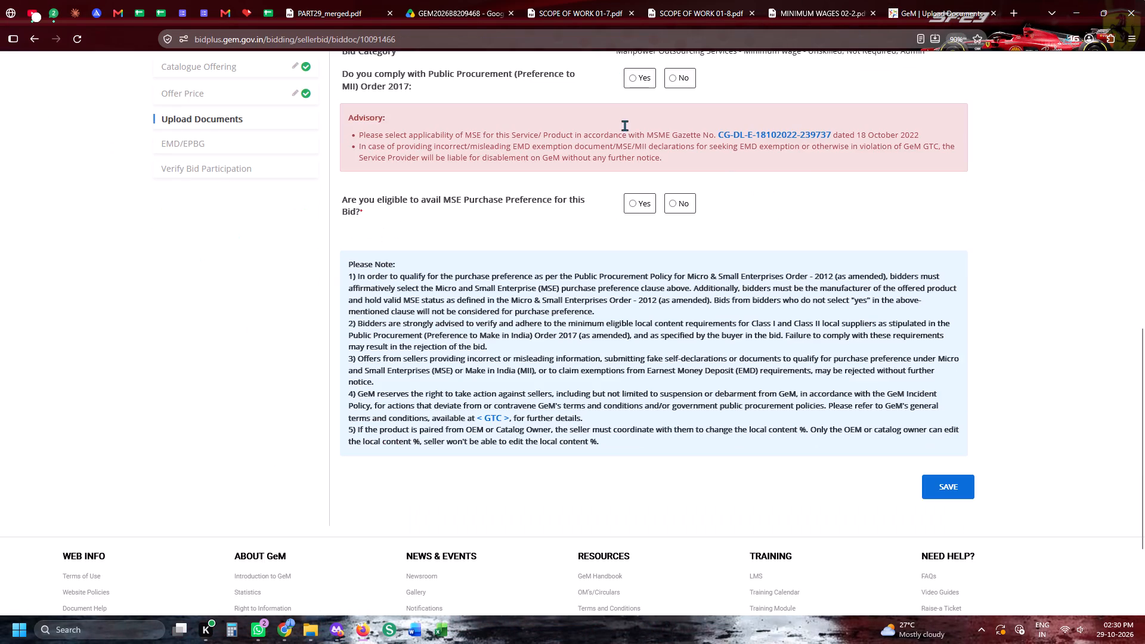
scroll(636, 160, "up", 3)
left_click(642, 153)
left_click(642, 140)
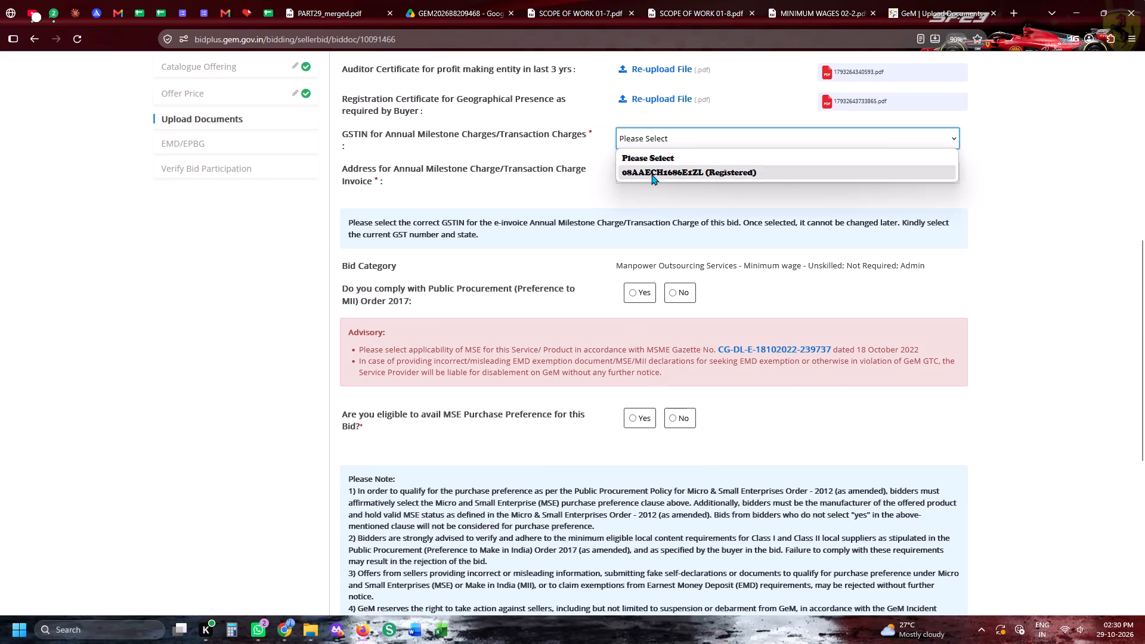
left_click(651, 174)
double_click(700, 136)
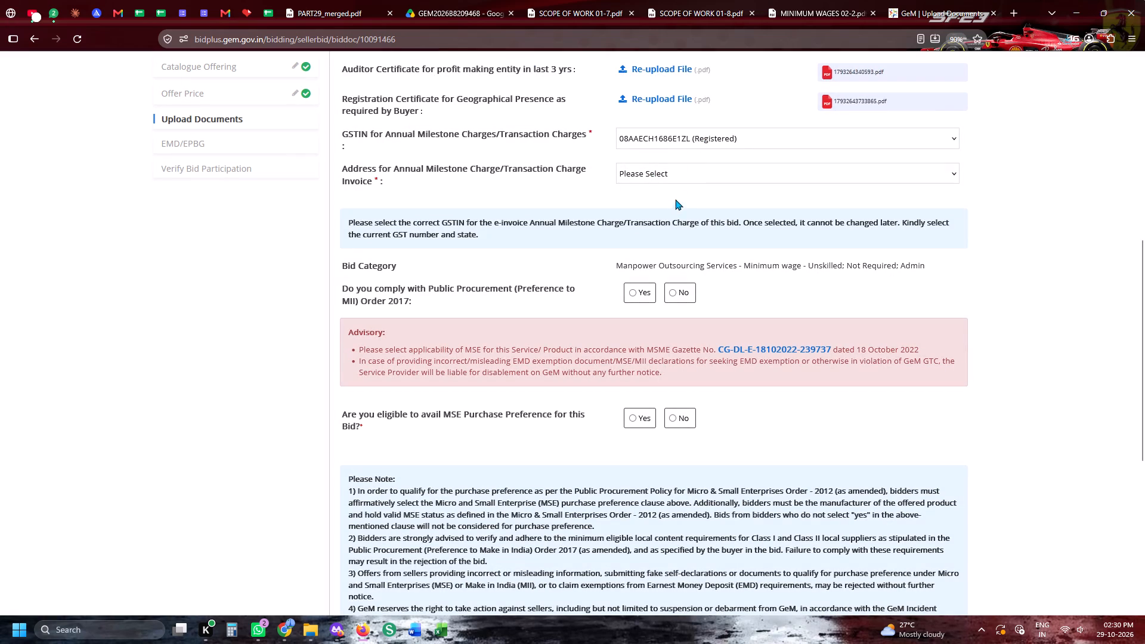
Select the company's Jaipur address for the Annual Milestone Charge/Transaction Charge Invoice and accept it as valid.
left_click(667, 179)
left_click(663, 205)
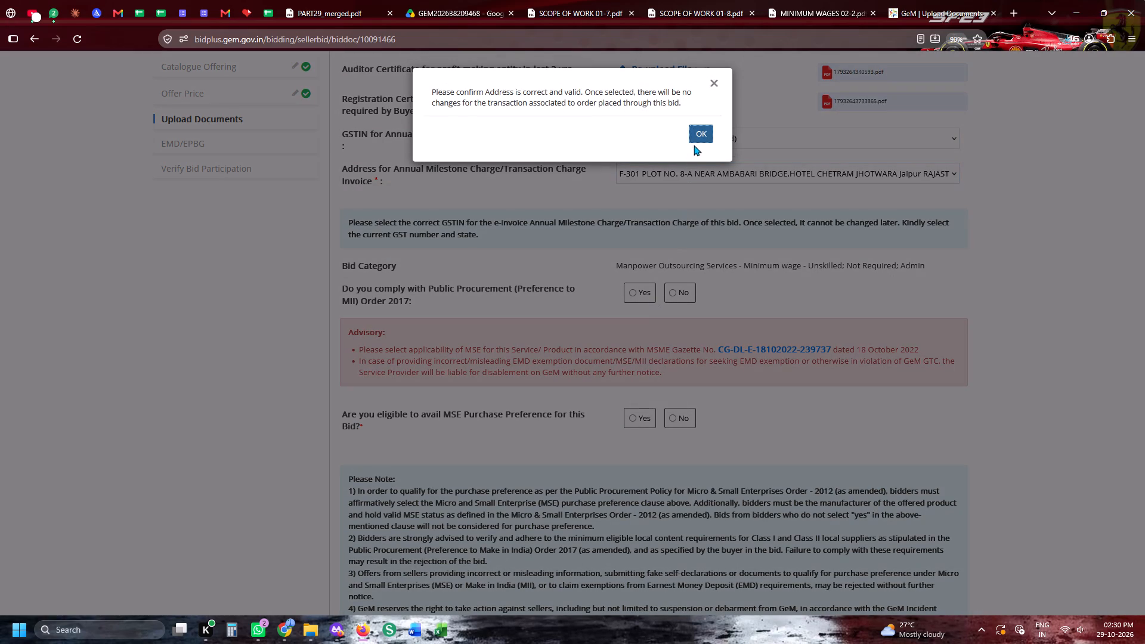
left_click_drag(710, 129, 705, 135)
left_click(694, 140)
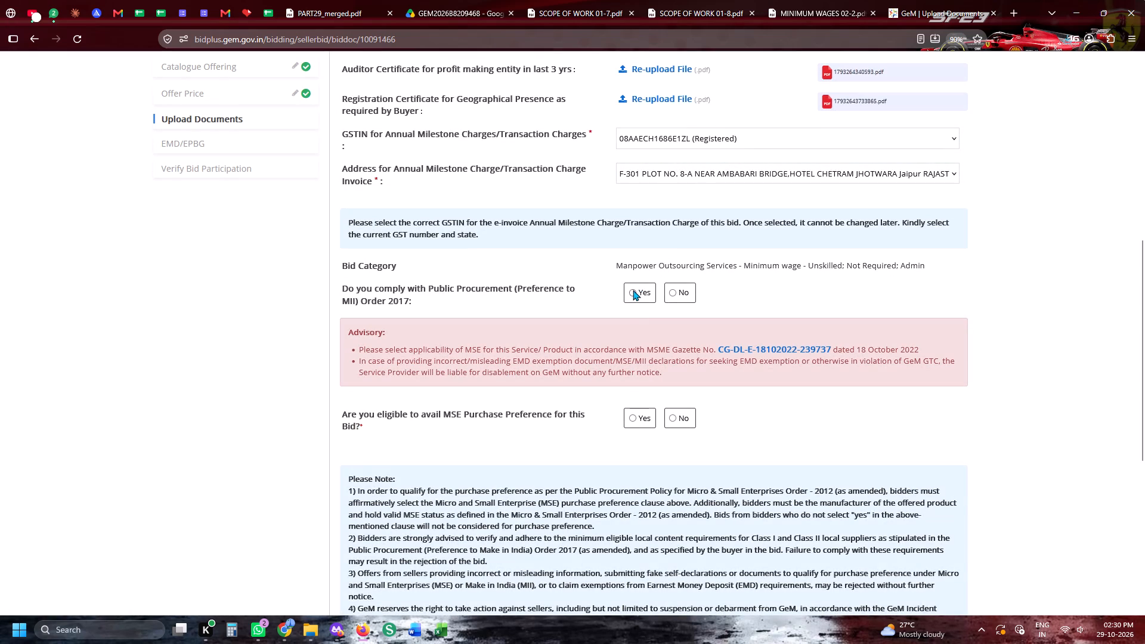
Answer Yes to compliance with the MII Order 2017 and Yes to MSE Purchase Preference eligibility.
left_click(636, 292)
left_click(633, 418)
Upload the MSE category certificate from the Gem Bid Documents - HHSPL folder.
left_click(668, 454)
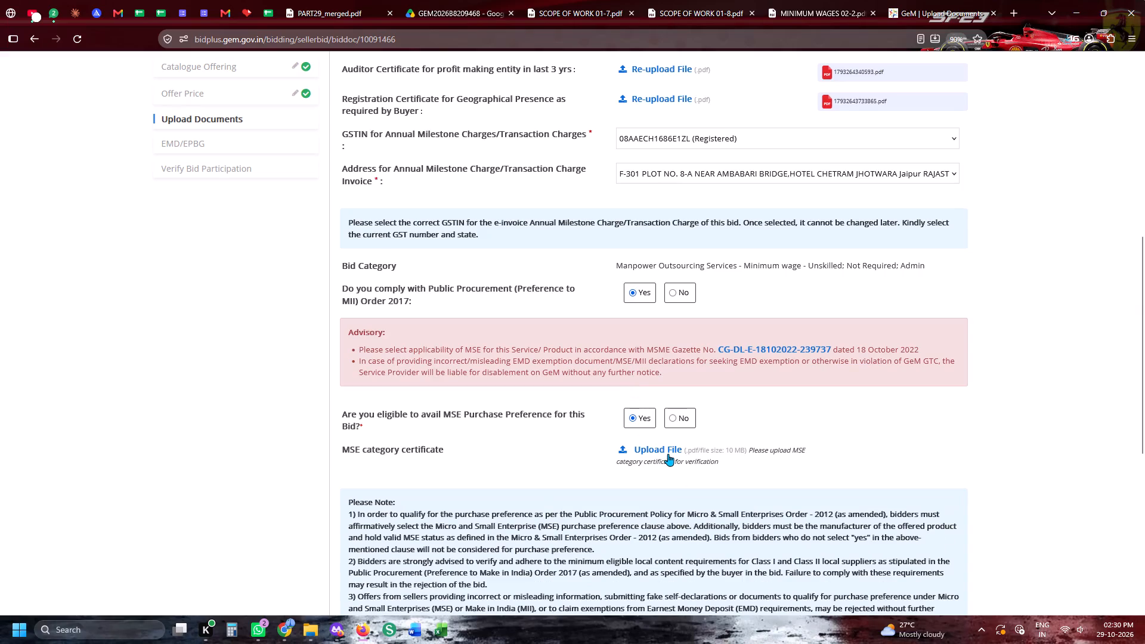
left_click(667, 453)
scroll(890, 342, "up", 4)
left_click(864, 246)
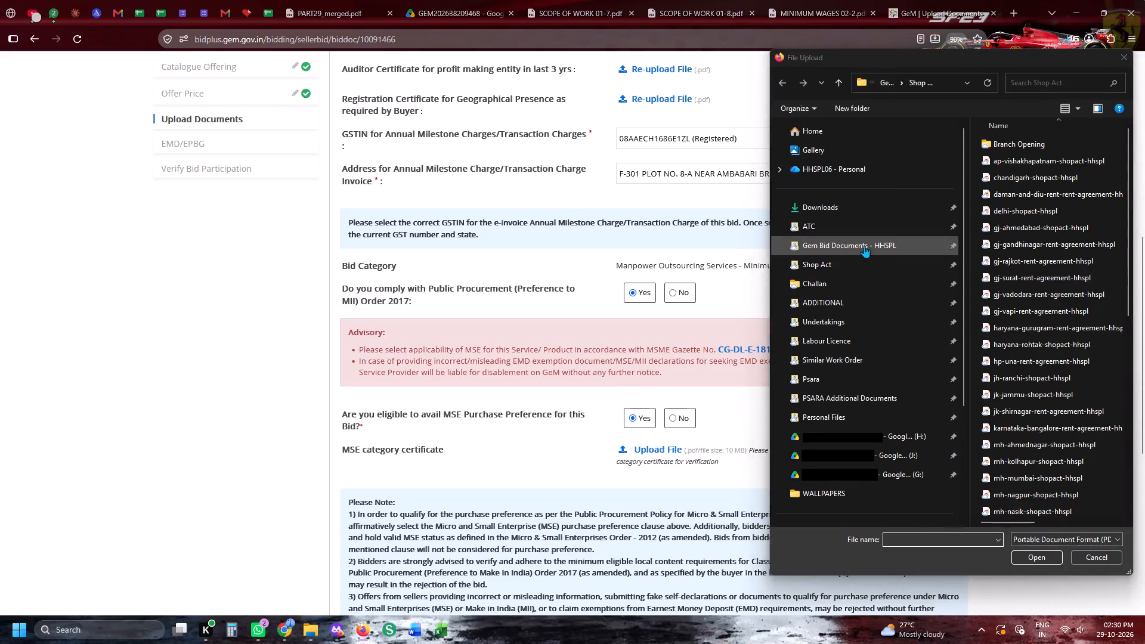
scroll(1041, 364, "down", 5)
double_click(1024, 421)
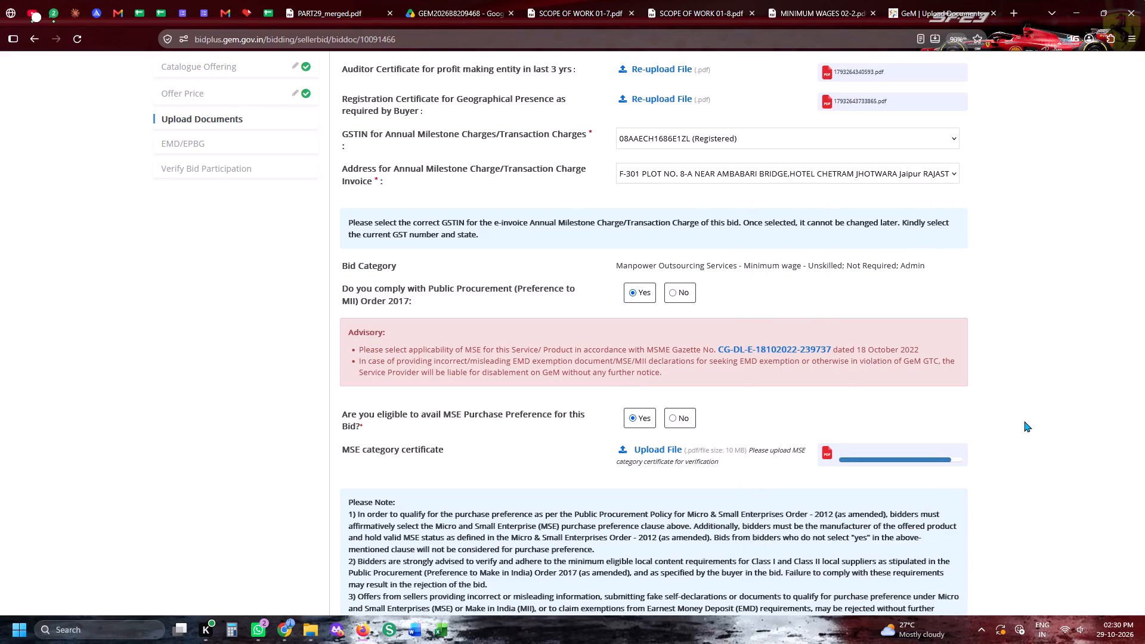
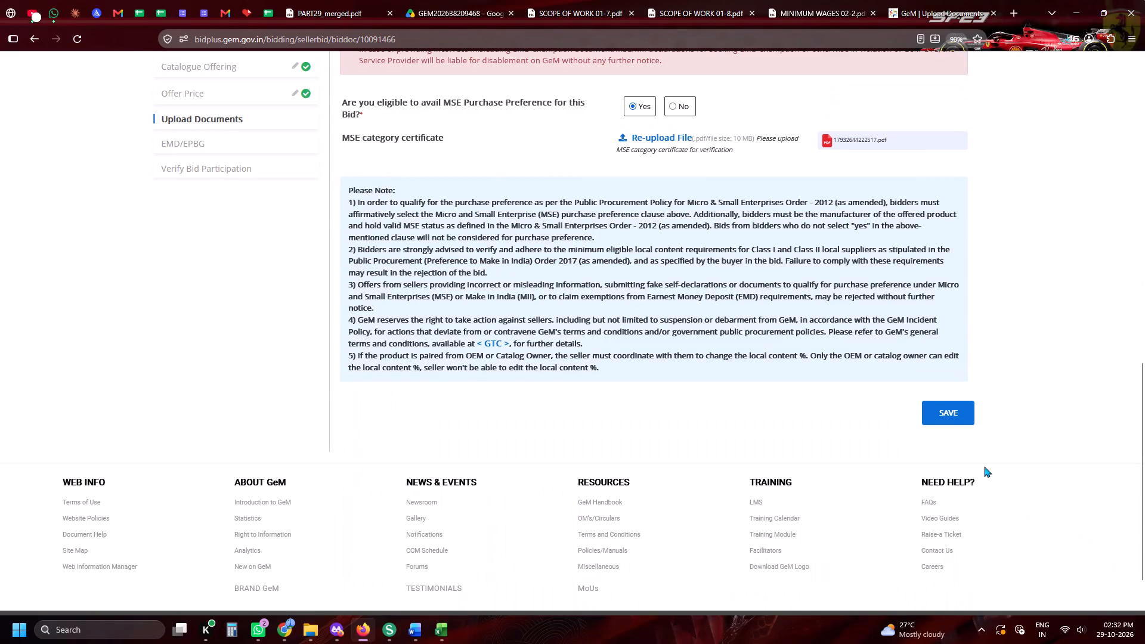
Save the bid's uploaded documents and the EMD/EPBG section to reach the Verify Bid Participation stage.
left_click(948, 351)
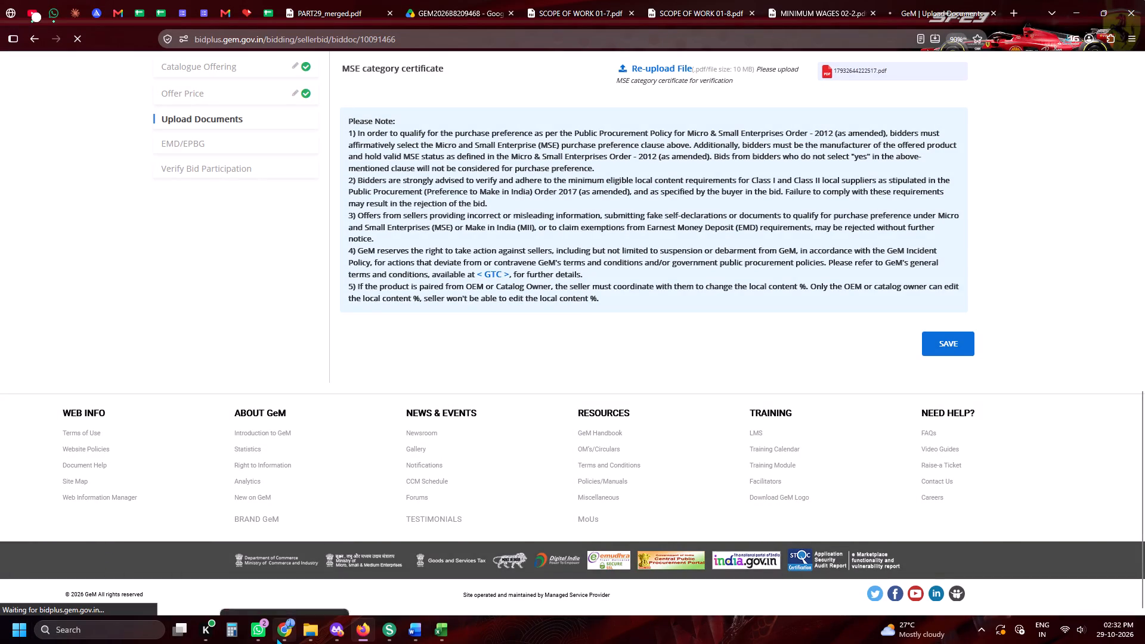
scroll(761, 269, "down", 7)
double_click(924, 346)
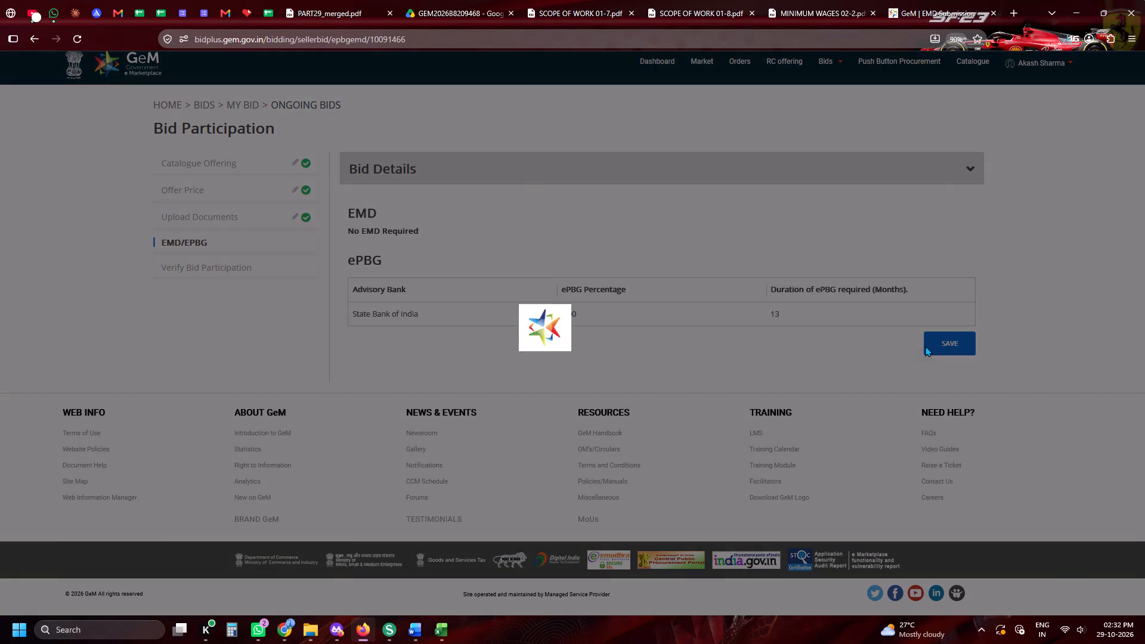
left_click(927, 346)
Switch to Chrome and search the web for CHECK GMP in a new tab.
left_click(290, 634)
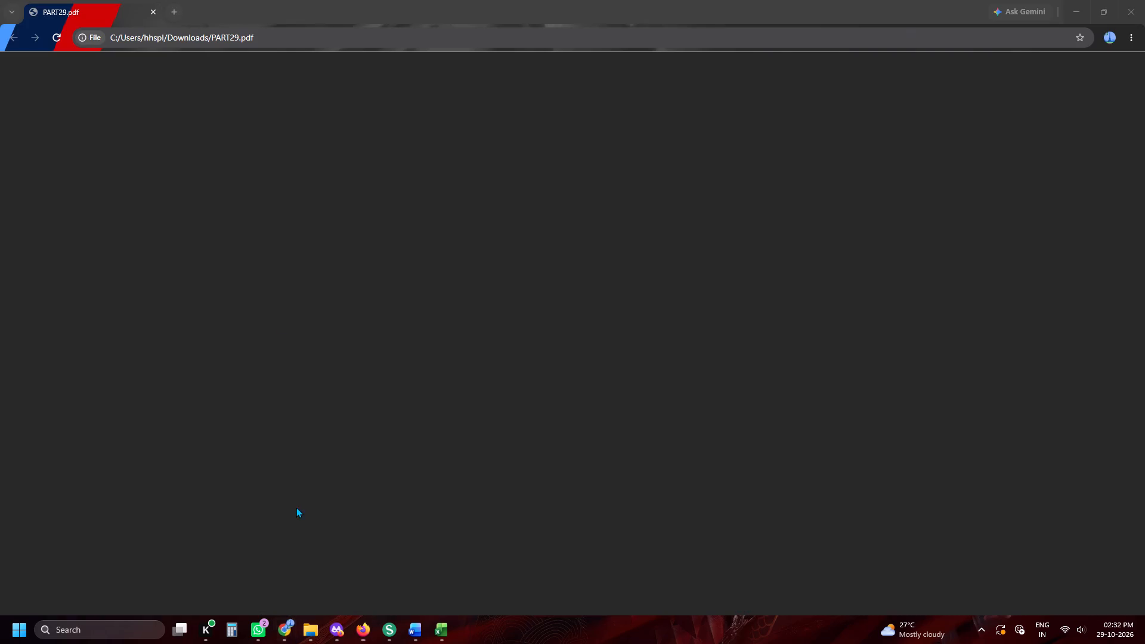
left_click(178, 4)
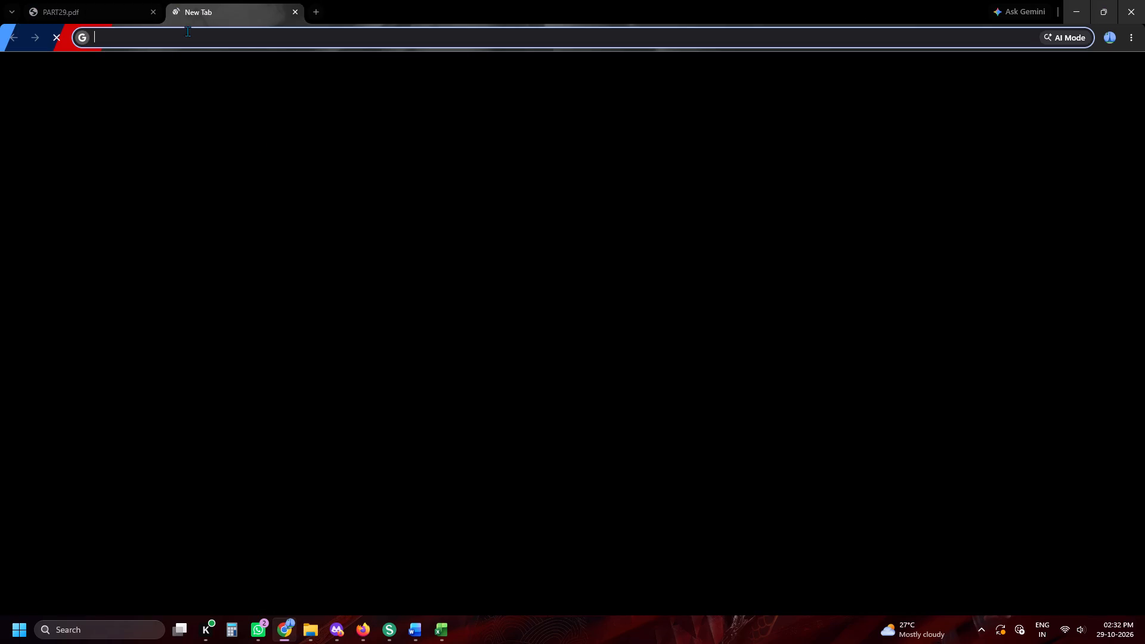
type("CHECK GMP")
key("Return")
Return to the bid in Firefox, agree to the Terms & Conditions and clauses, and choose OTP verification.
key("alt+Tab")
scroll(433, 420, "down", 5)
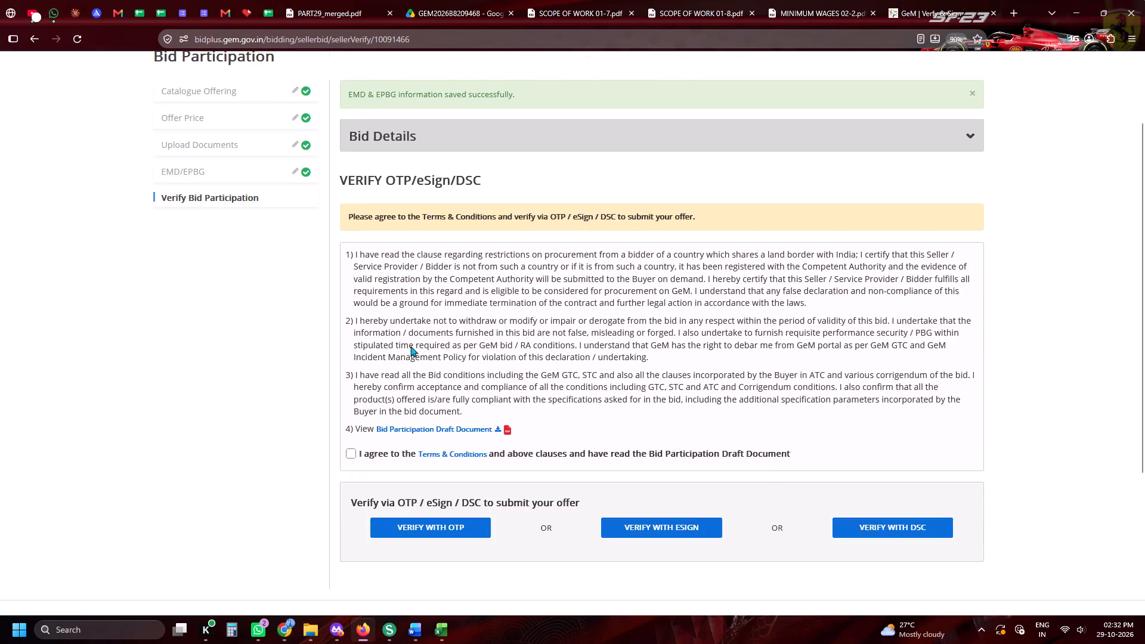
left_click(349, 246)
left_click(406, 317)
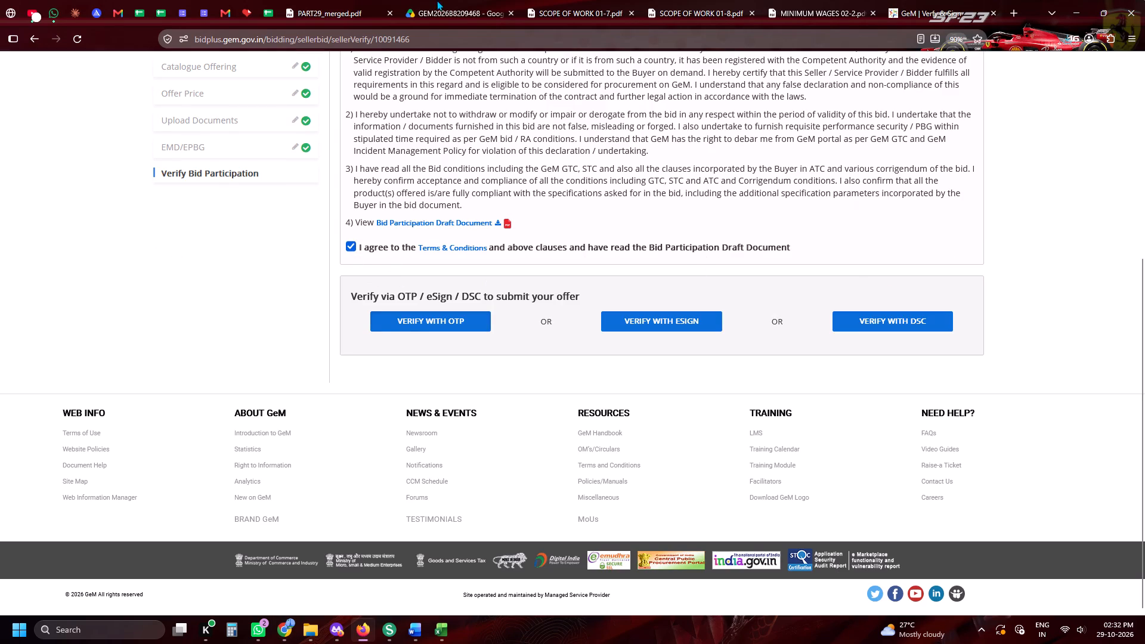
triple_click(387, 11)
triple_click(387, 11)
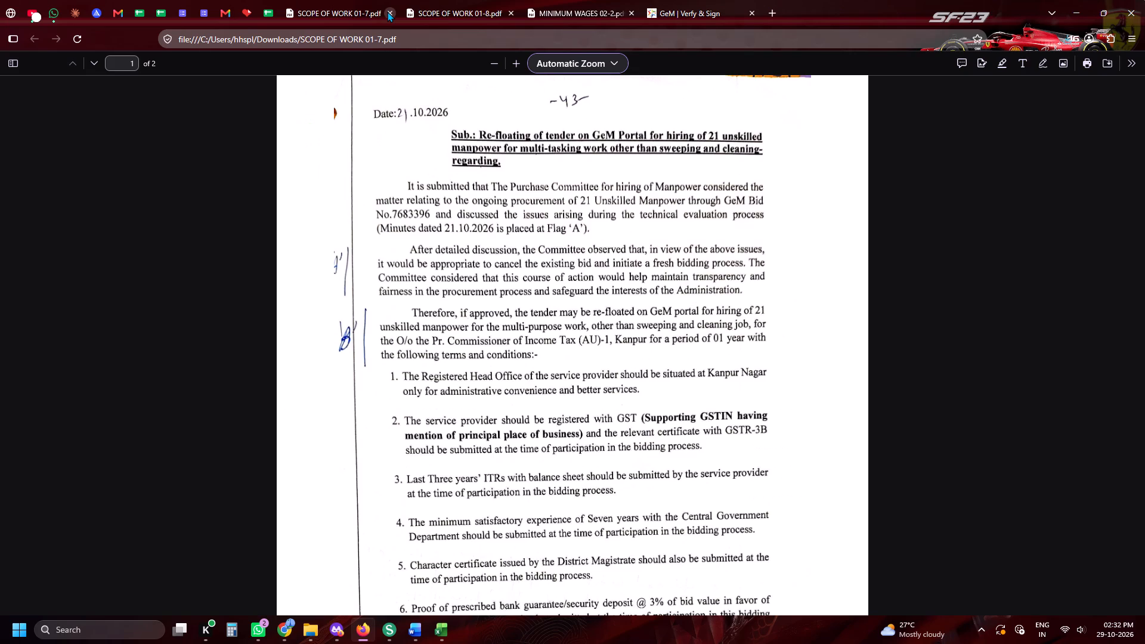
left_click(387, 11)
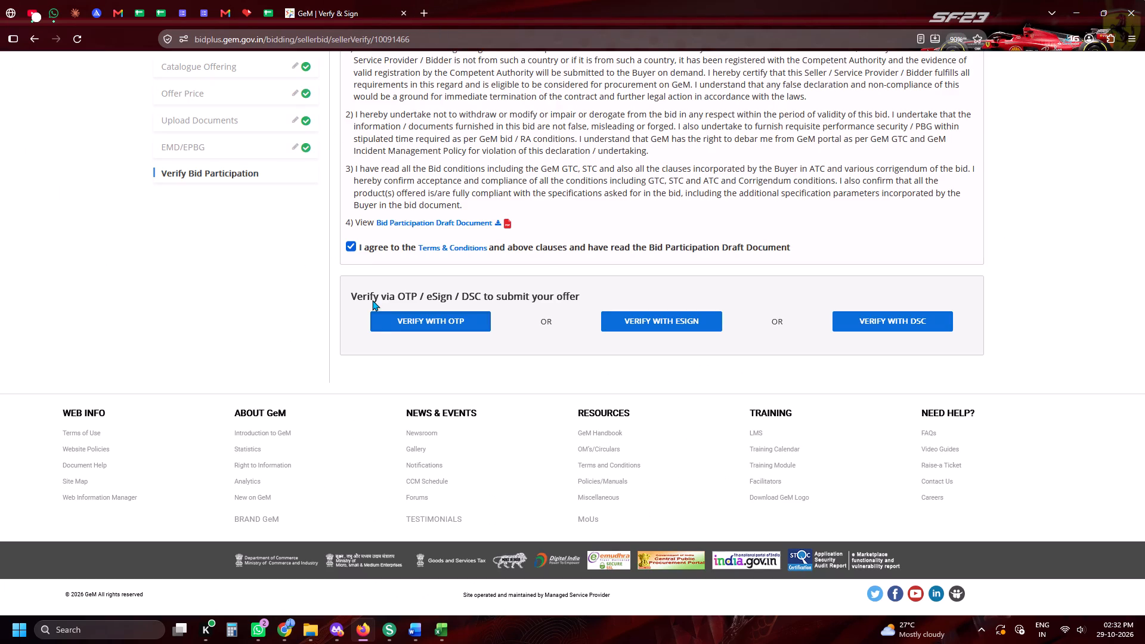
Request OTP verification for submitting the bid offer.
left_click(385, 322)
In the tracking spreadsheet, set the Harshnath Human Services tender filler for the Kanpur bid in row 735 to Mohit.
left_click(268, 0)
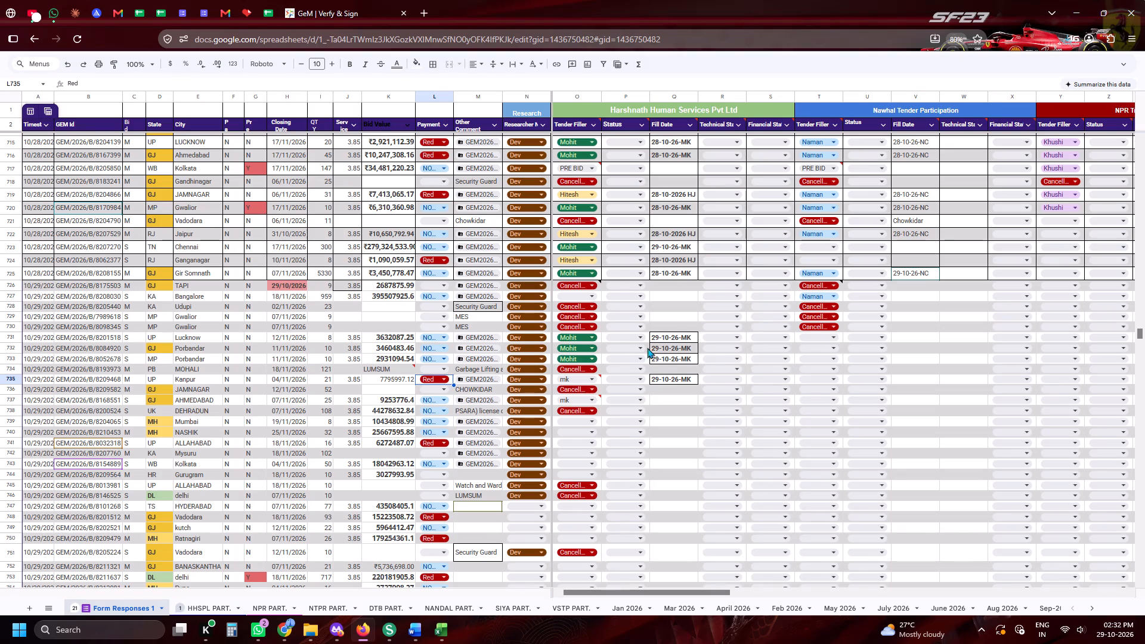
left_click(653, 452)
left_click(593, 378)
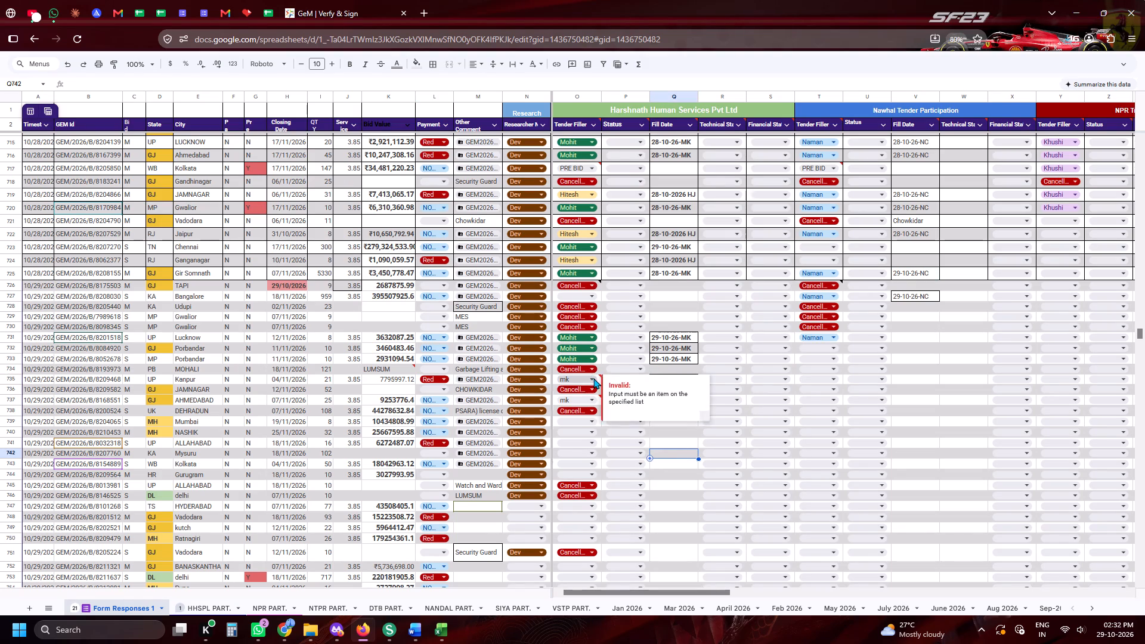
left_click(584, 394)
left_click(698, 489)
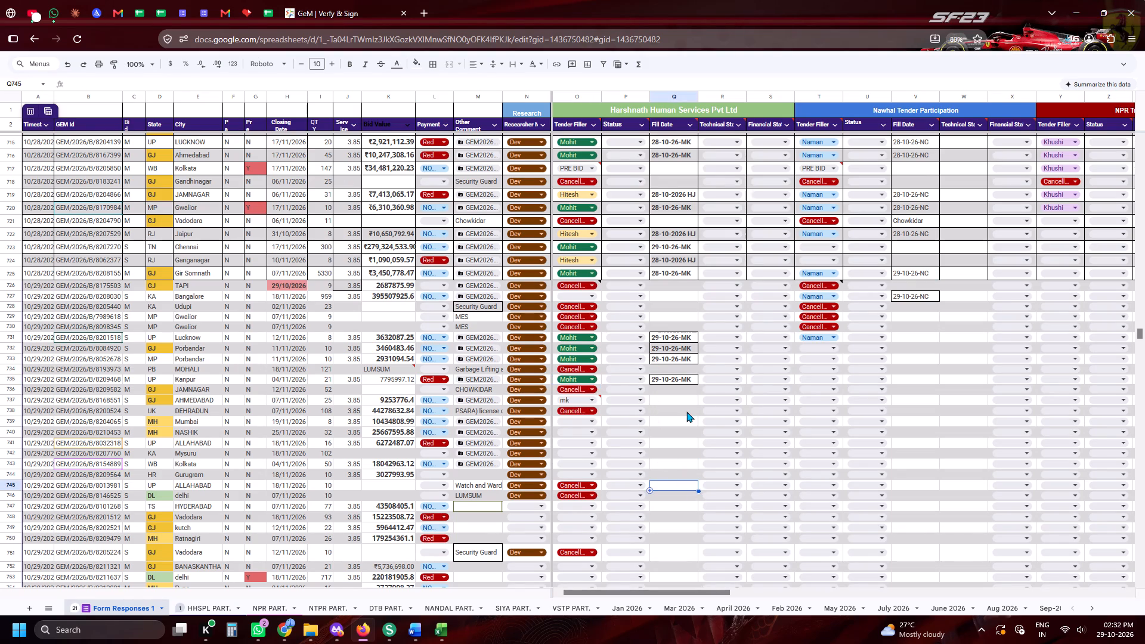
Open the Drive links for the Mumbai bid GEM/2026/B/8204065 and the Nashik bid GEM/2026/B/8210453 from the Other Comment column.
scroll(686, 411, "down", 2)
left_click(481, 307)
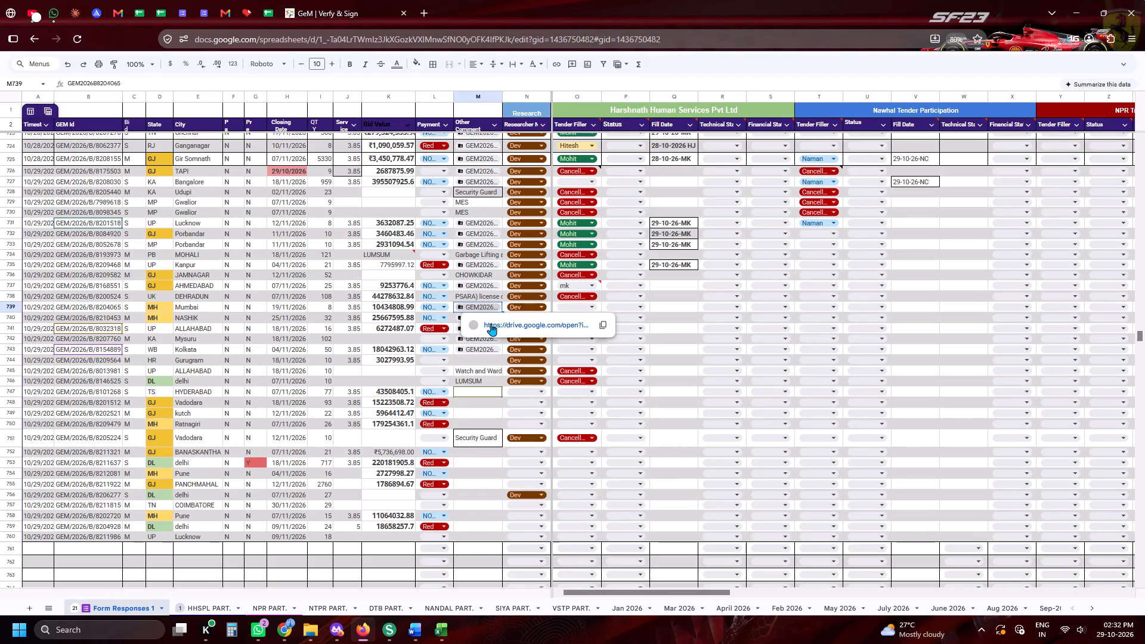
left_click(491, 324)
left_click(264, 0)
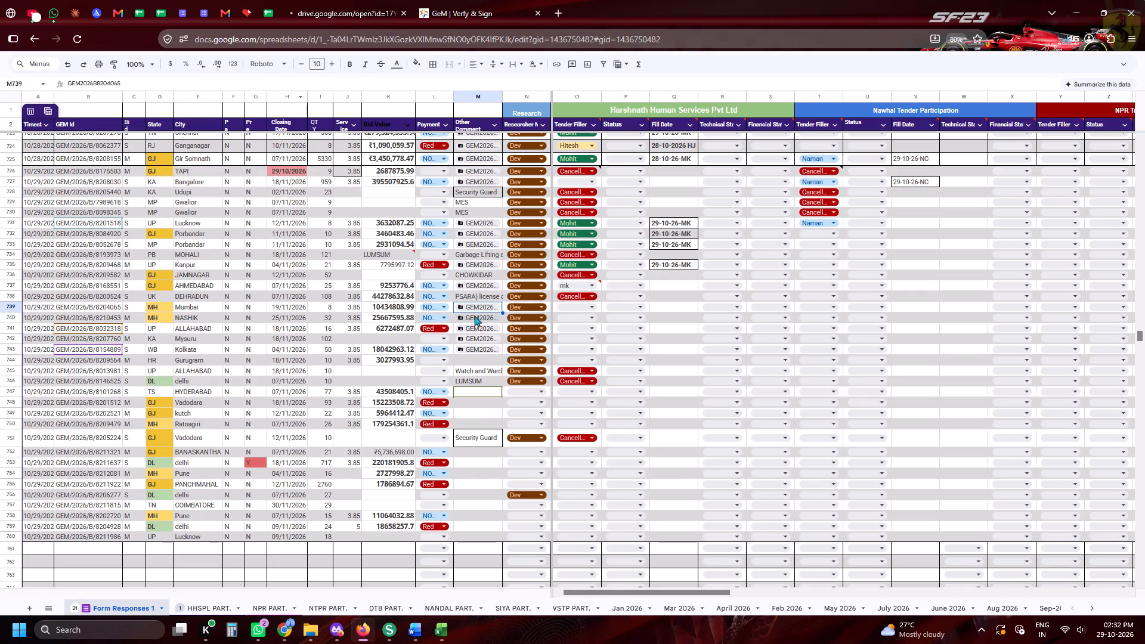
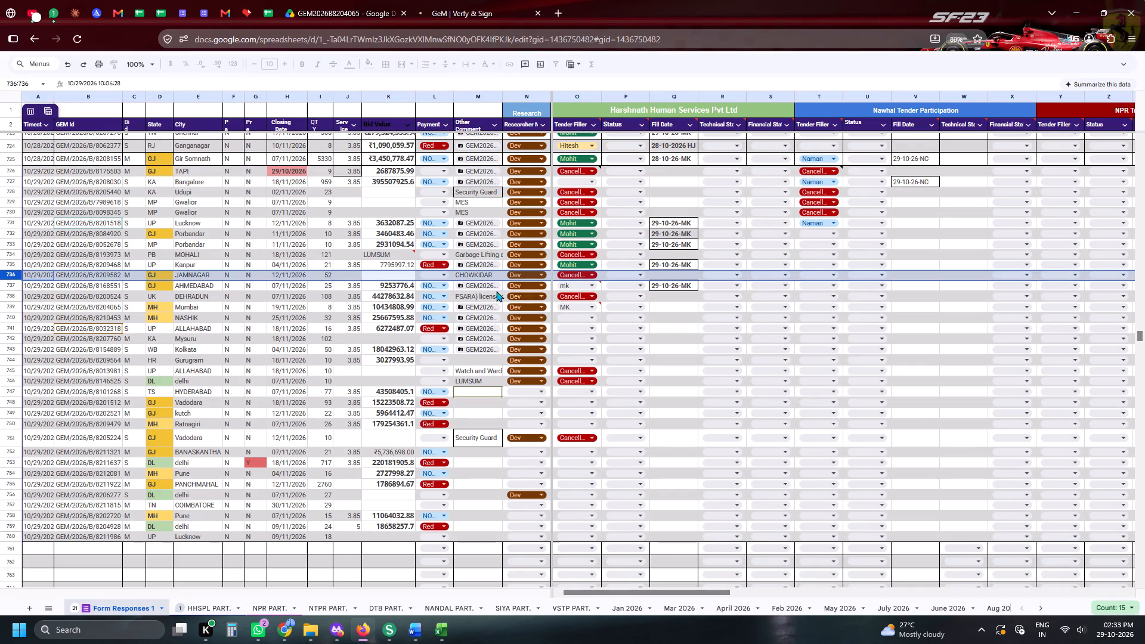
Open the Drive folder linked for the Ahmedabad bid GEM/2026/B/8168551 in row 737, and close the Mumbai bid's Drive tab.
left_click(488, 284)
left_click(499, 302)
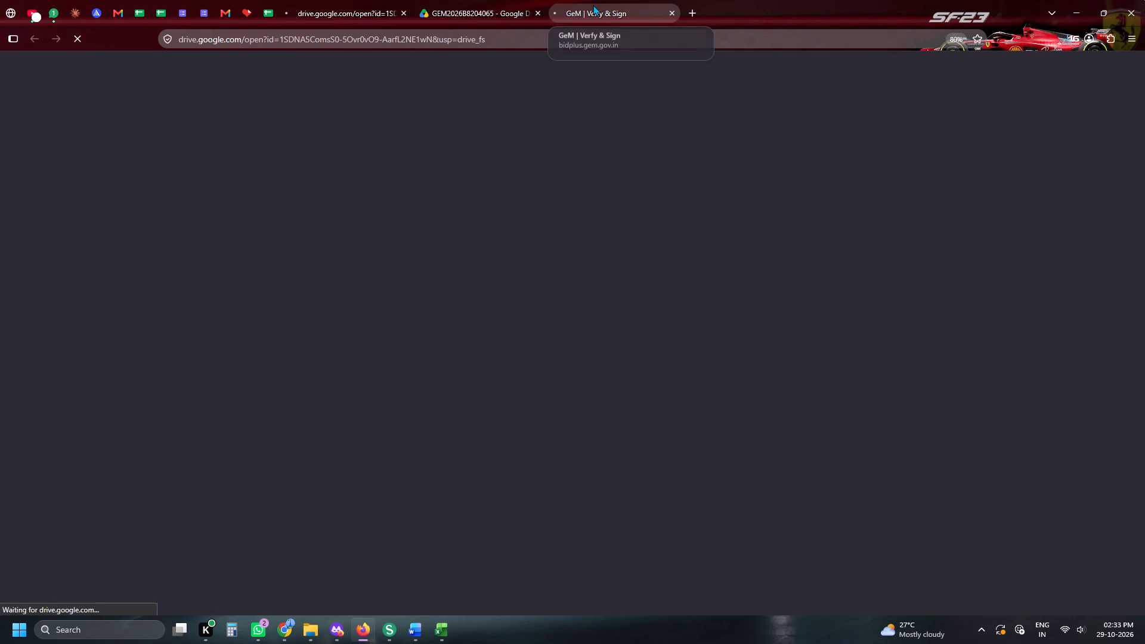
left_click(537, 10)
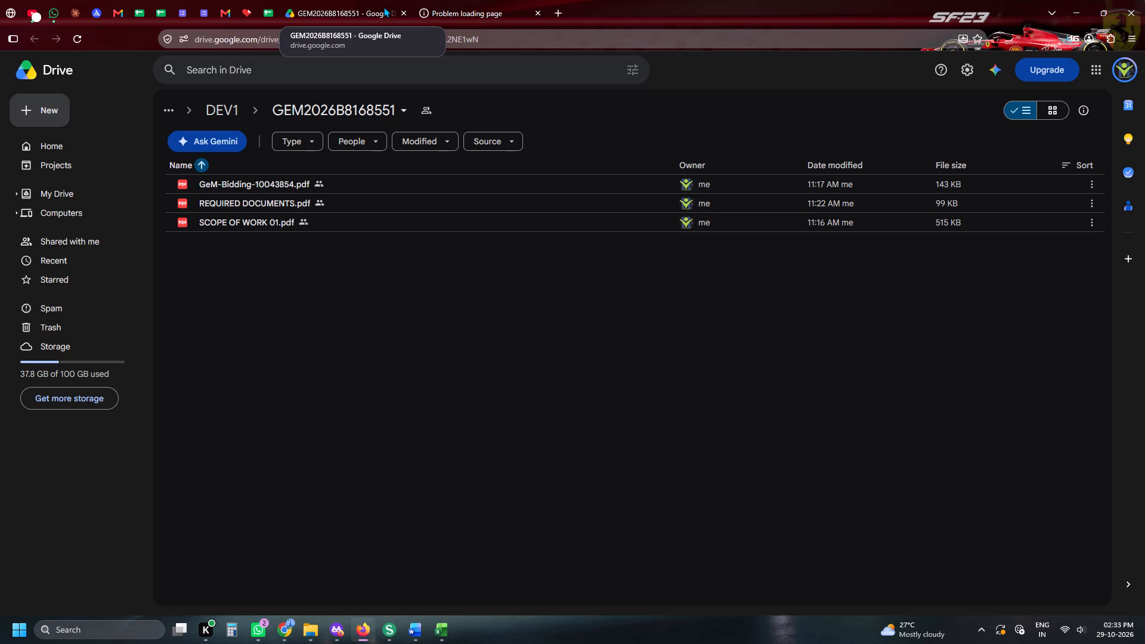
Review REQUIRED DOCUMENTS.pdf in the GEM2026B8168551 folder for the bid requirements, and close the preview.
double_click(306, 201)
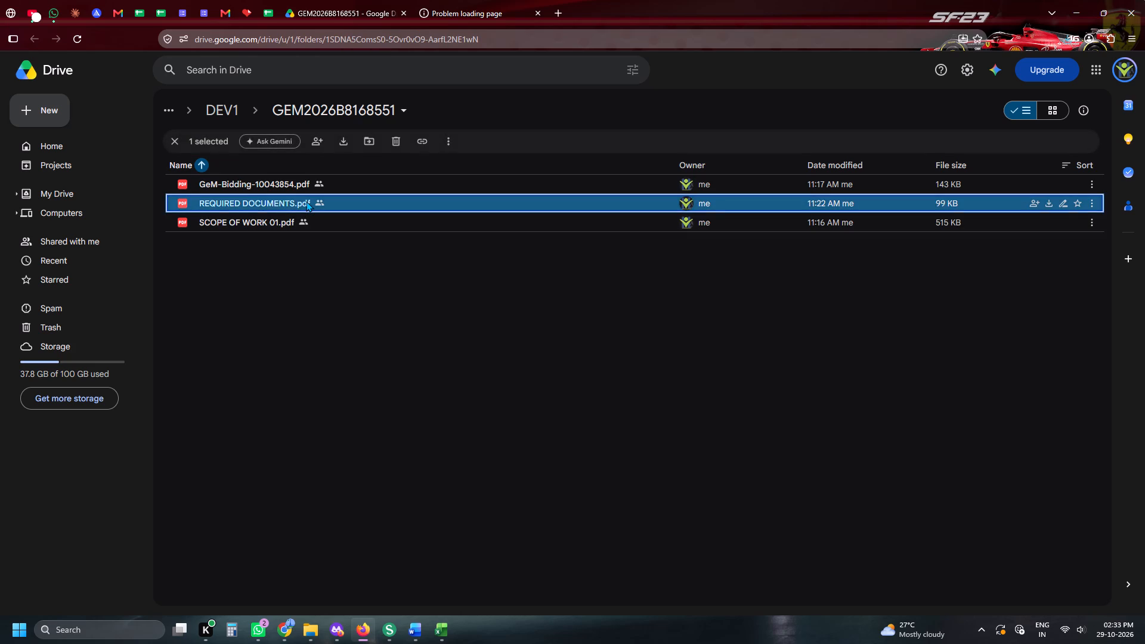
scroll(363, 236, "down", 3)
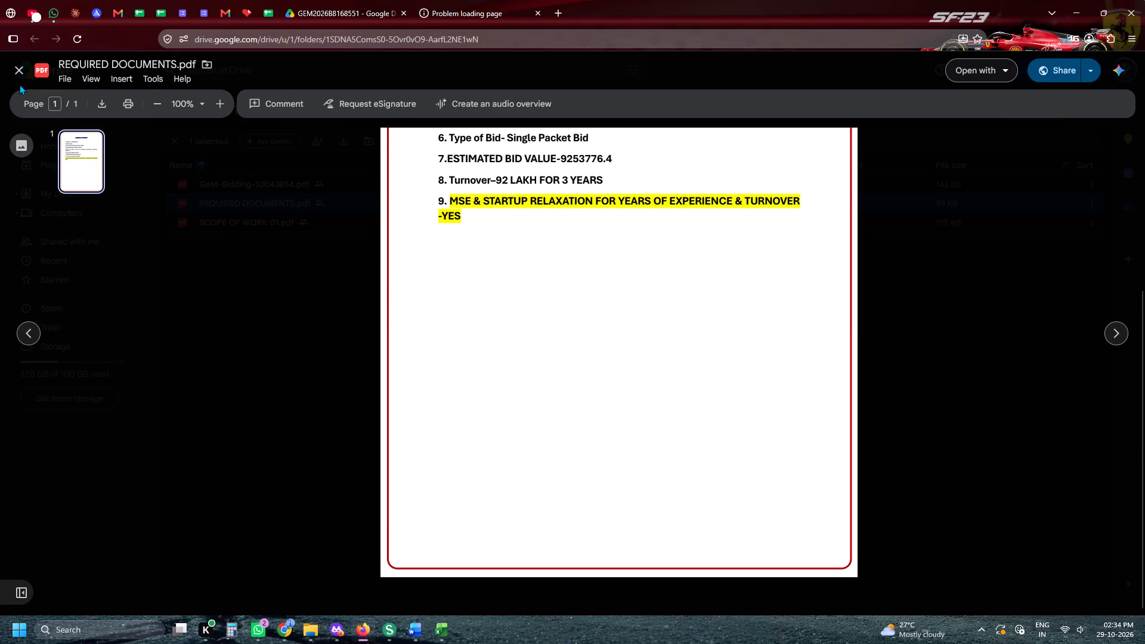
left_click(7, 64)
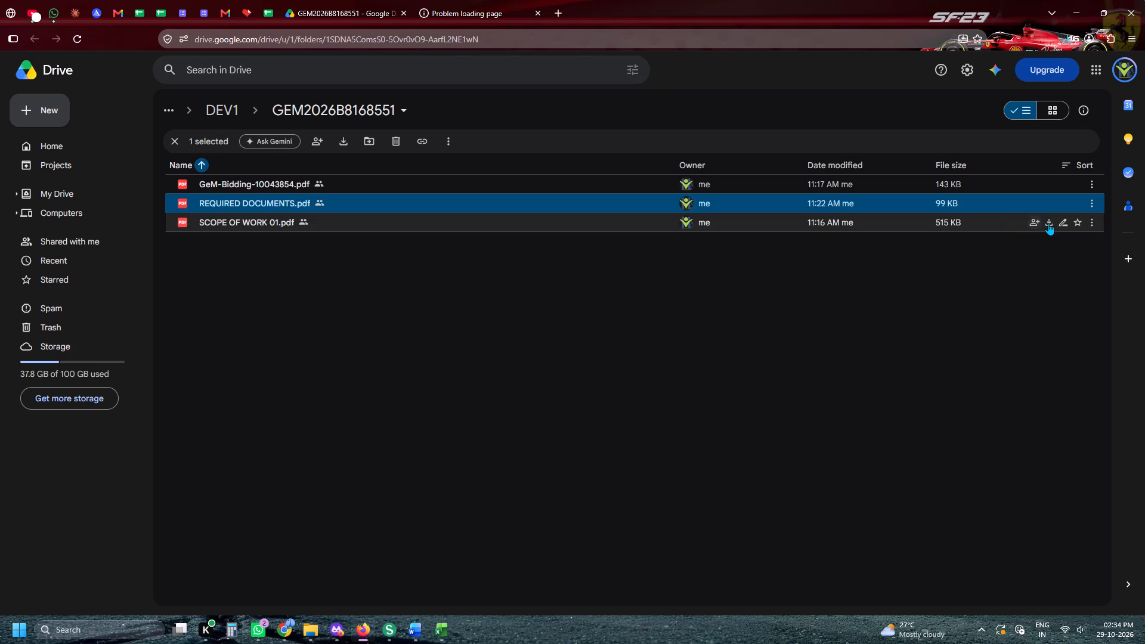
Download SCOPE OF WORK 01.pdf from the GEM2026B8168551 Drive folder.
left_click(1053, 221)
Reload the GeM bid details page of the Kanpur bid to check its participation status.
left_click(517, 0)
left_click(767, 287)
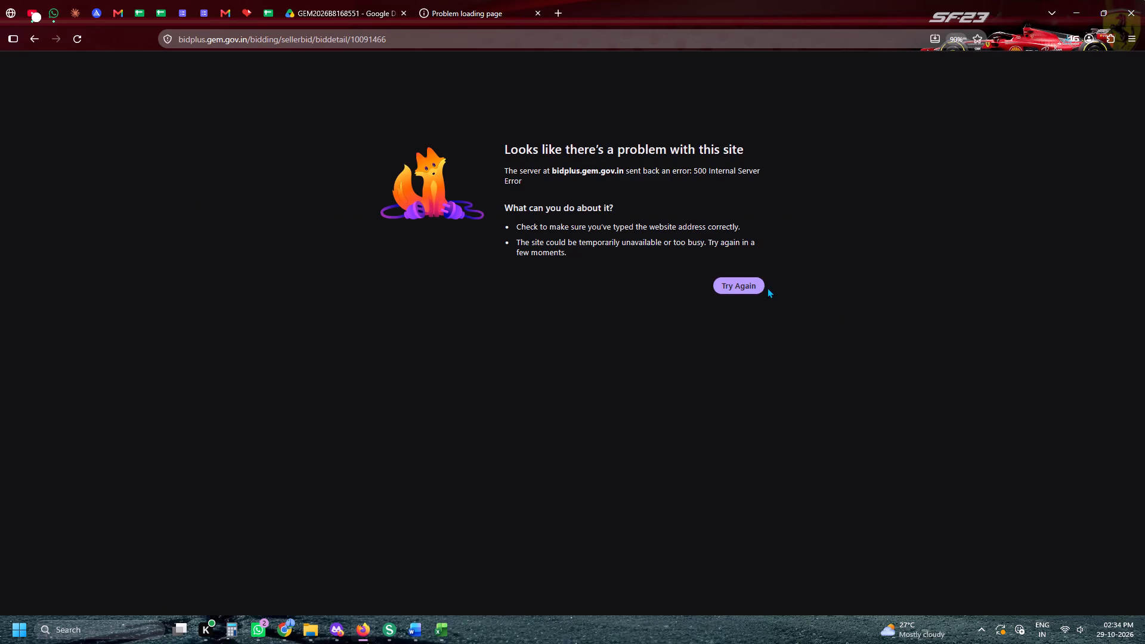
left_click(751, 285)
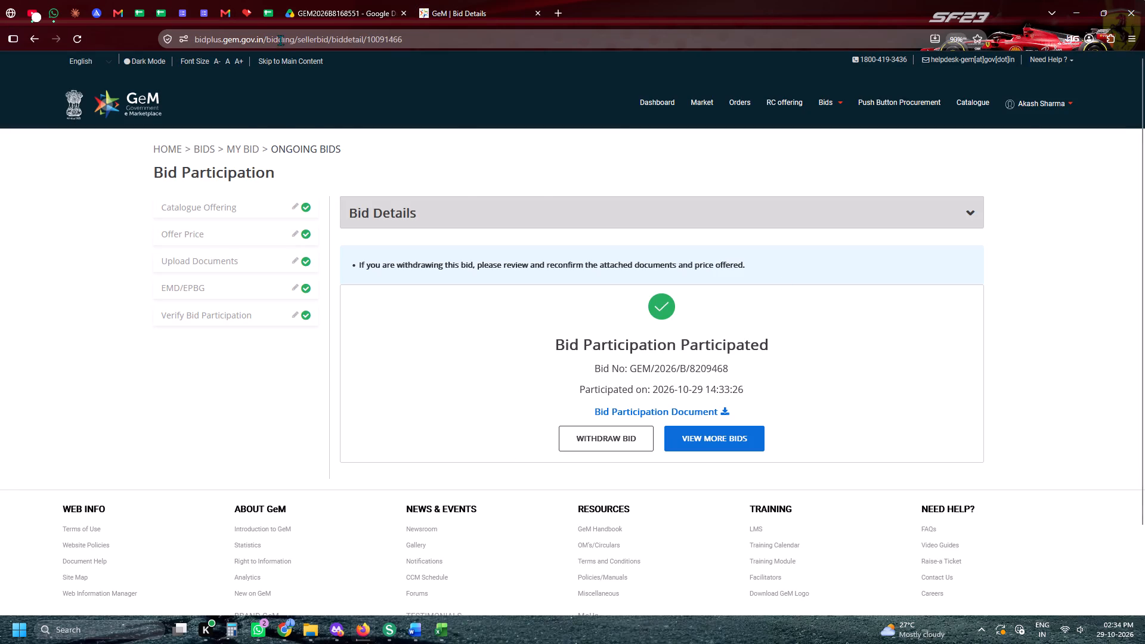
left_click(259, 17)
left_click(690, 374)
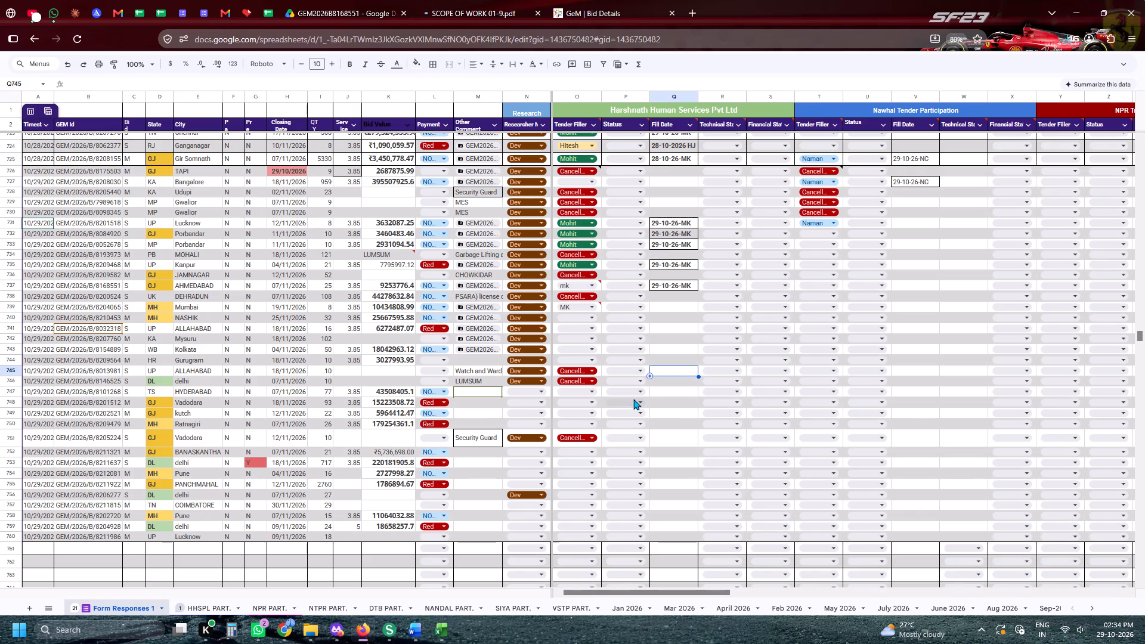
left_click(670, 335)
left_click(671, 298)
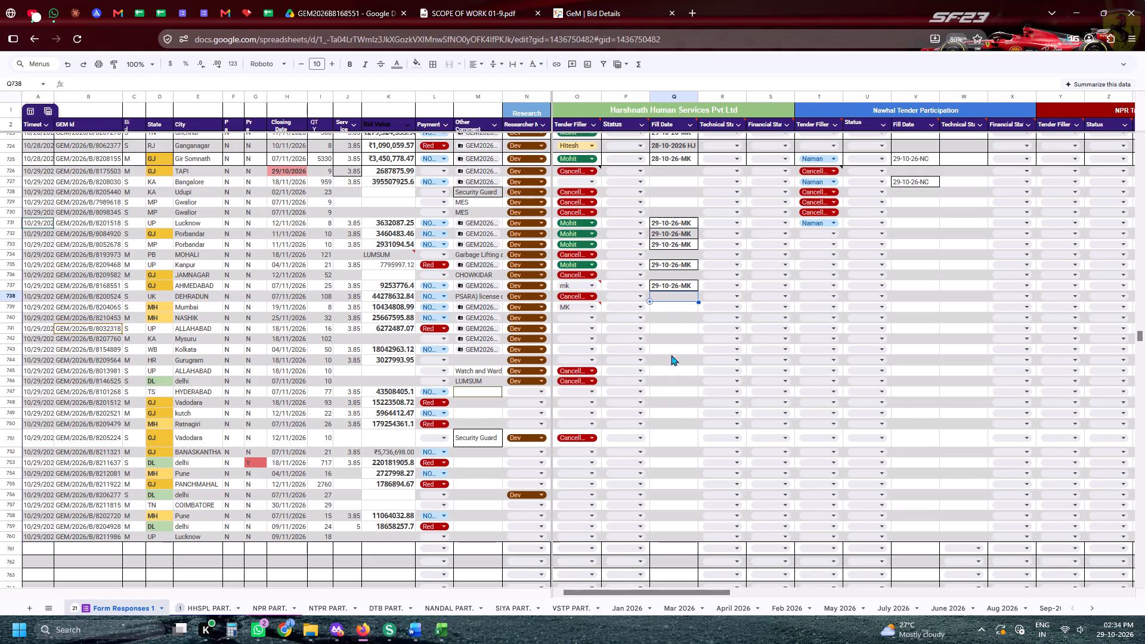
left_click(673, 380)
Start a new edit in Sejda PDF Desktop and load SCOPE OF WORK 01-9 from Downloads into the PDF Editor.
left_click(396, 0)
left_click(468, 13)
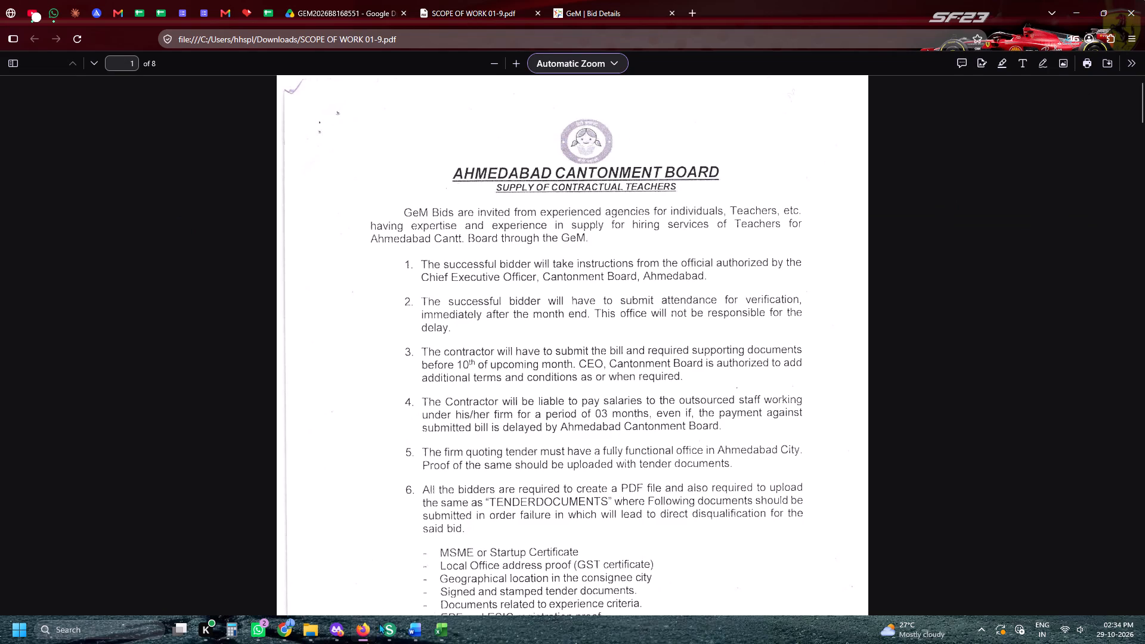
left_click(380, 631)
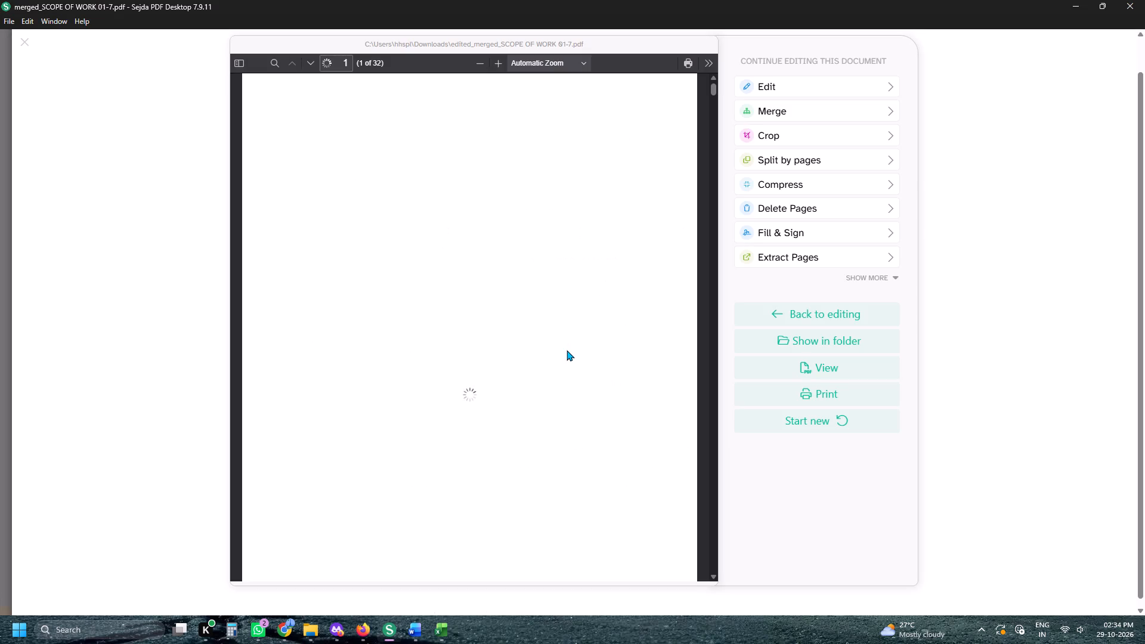
double_click(795, 420)
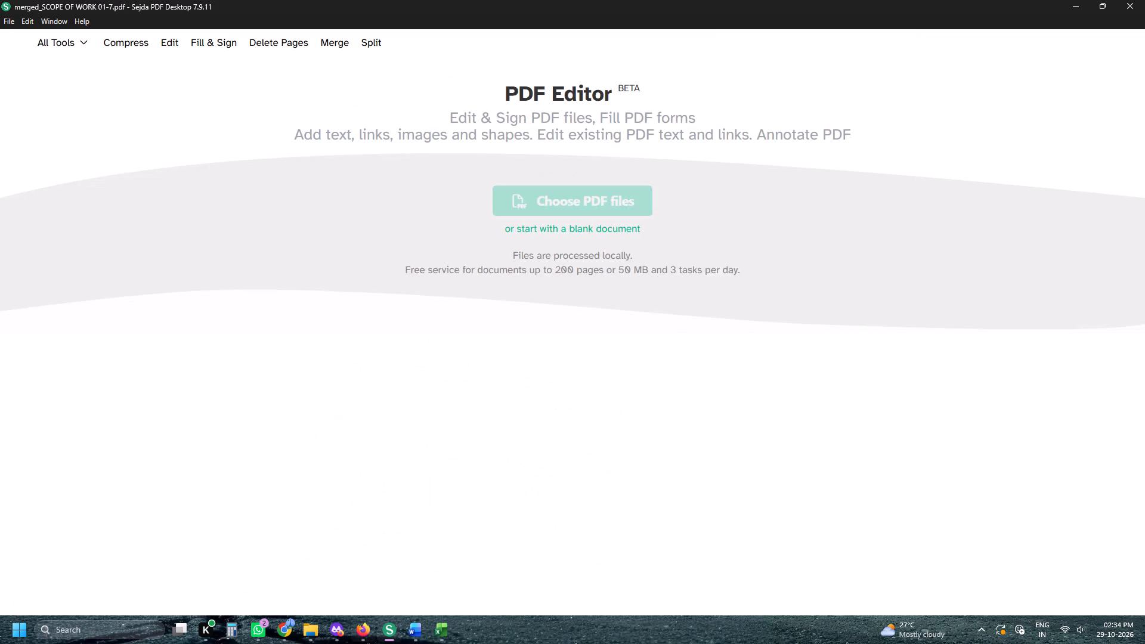
left_click(352, 627)
left_click(318, 0)
key("alt+Tab")
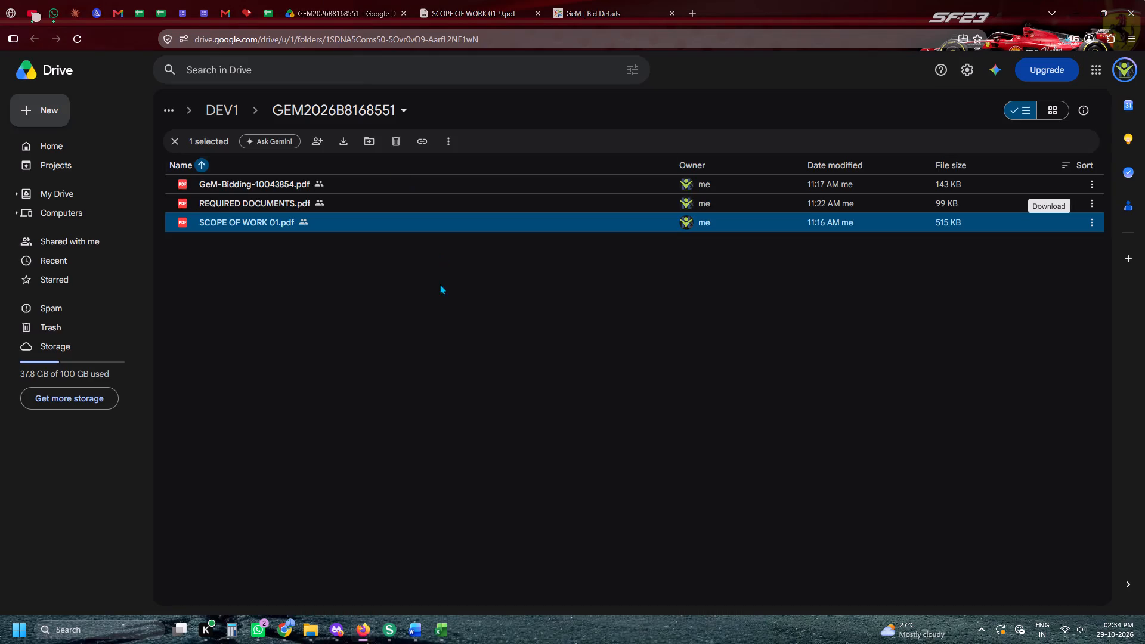
left_click(175, 47)
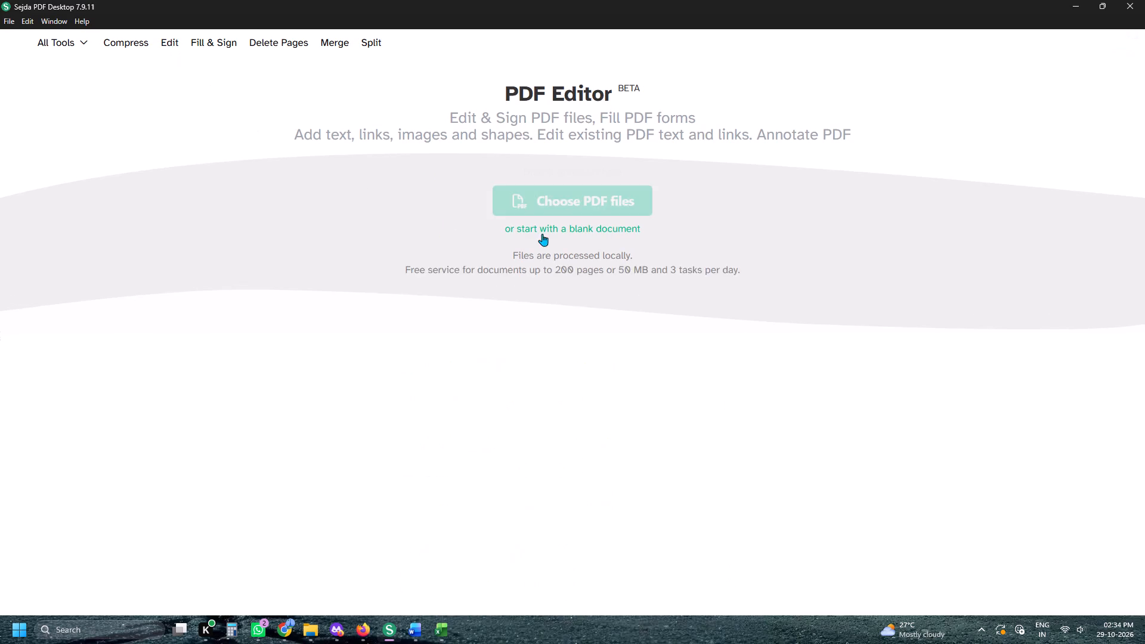
left_click(541, 199)
scroll(268, 215, "up", 14)
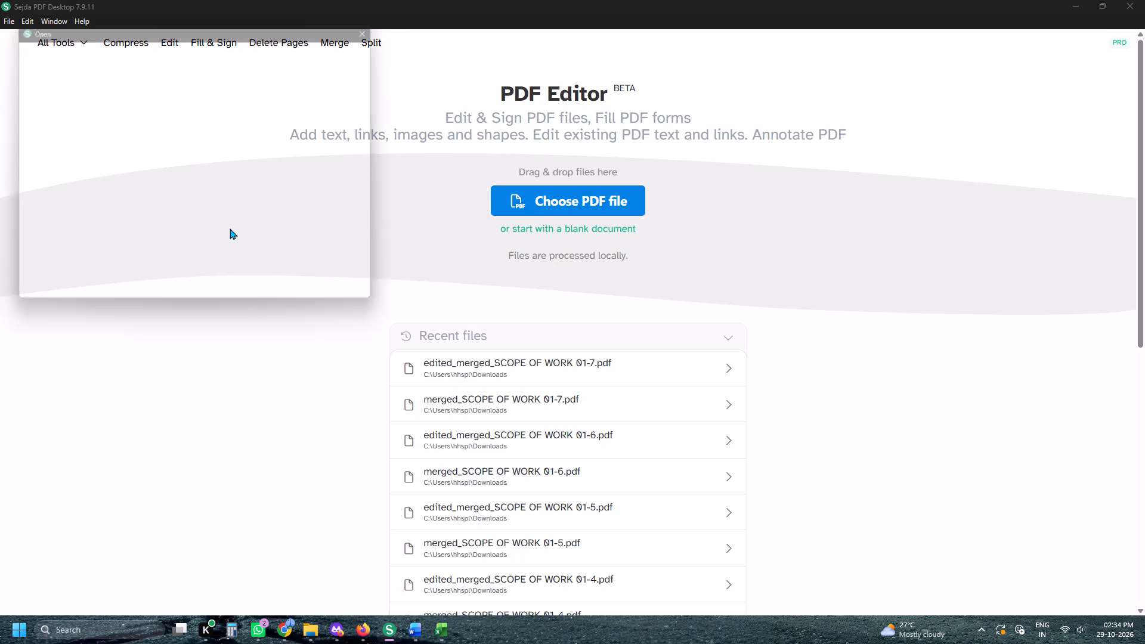
scroll(230, 228, "up", 8)
left_click(53, 171)
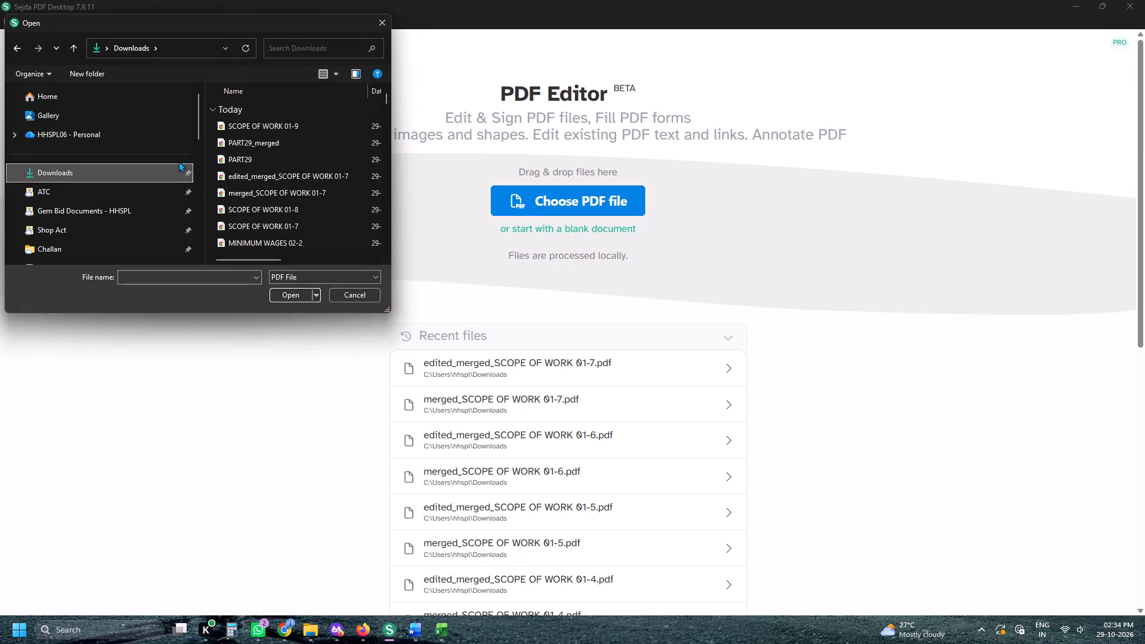
double_click(251, 131)
Switch back to Firefox and open the List of Bids on the GeM portal.
left_click(357, 637)
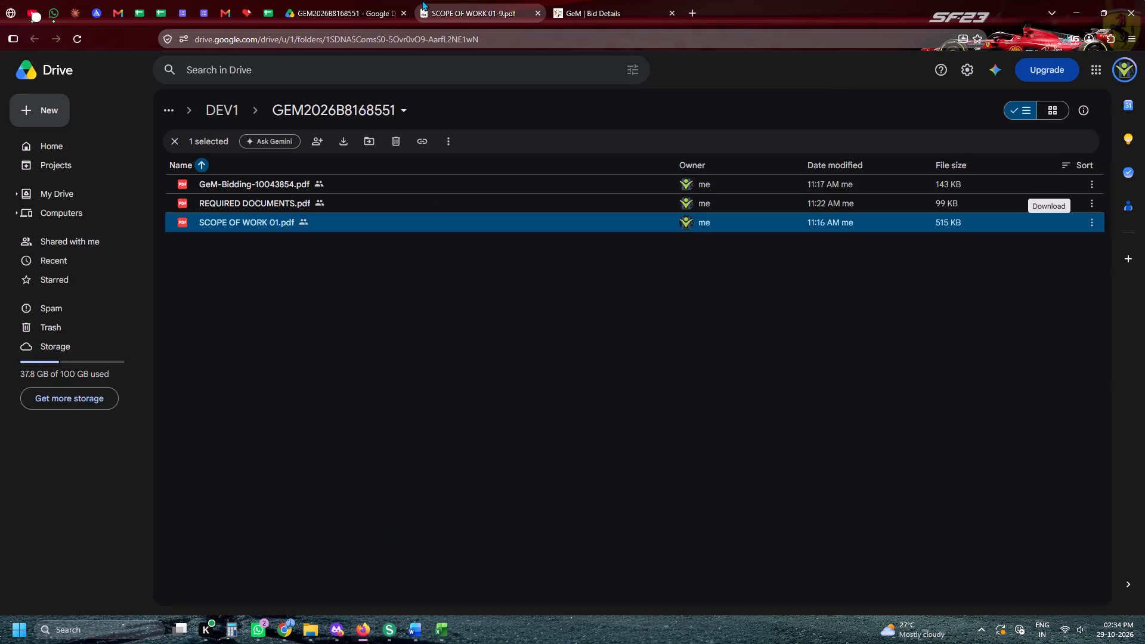
left_click(422, 0)
left_click(567, 0)
left_click(831, 106)
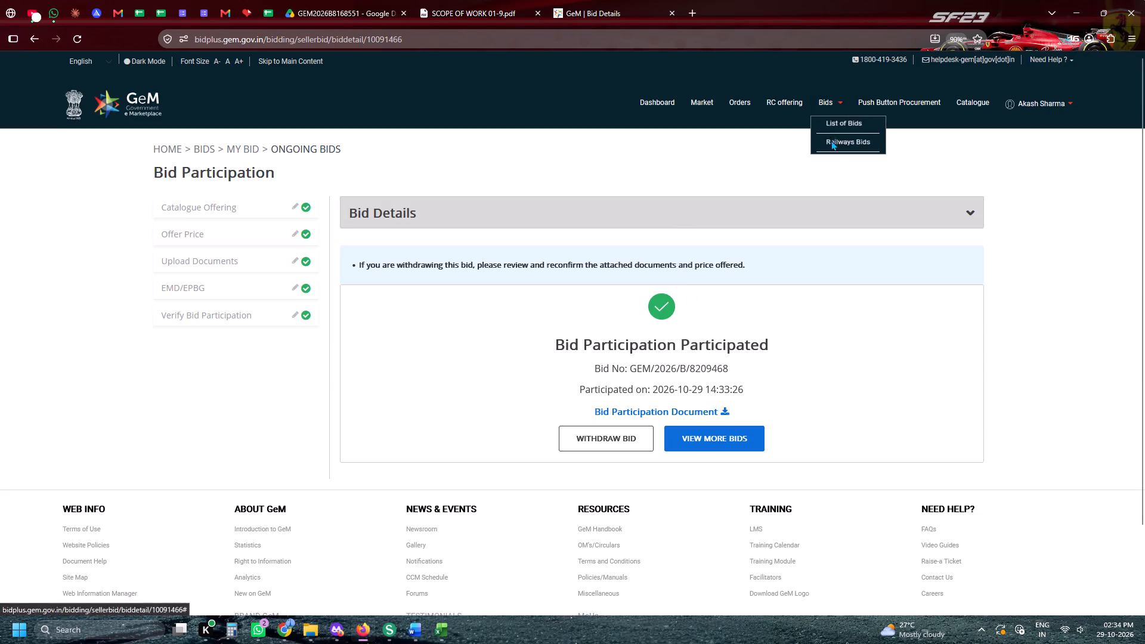
left_click(833, 129)
left_click(369, 0)
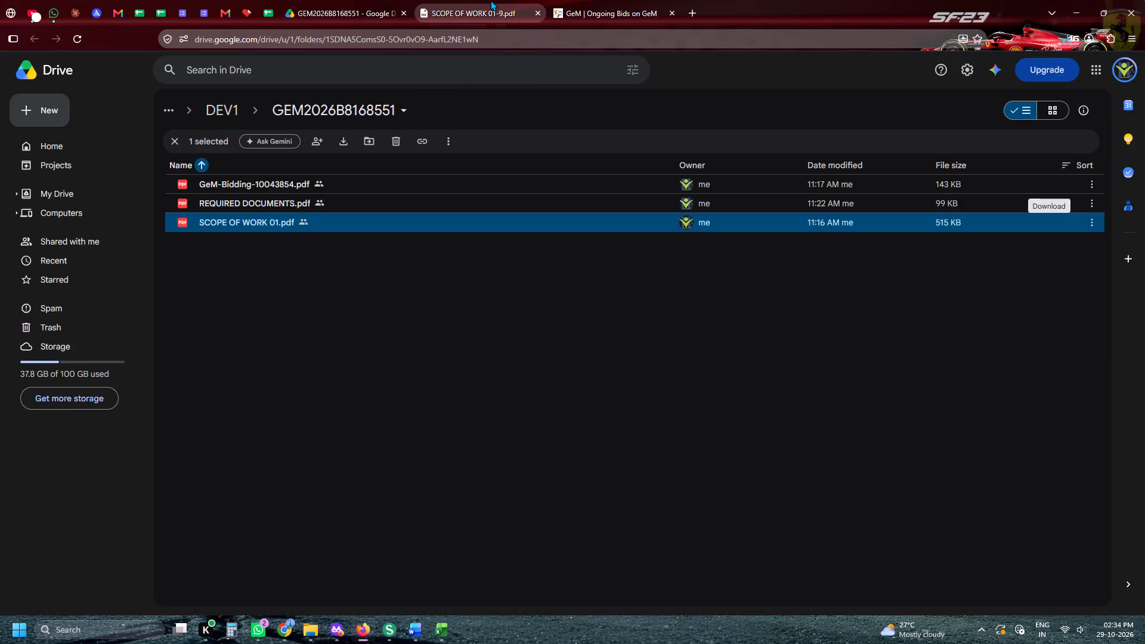
left_click(490, 0)
left_click(364, 0)
left_click(574, 0)
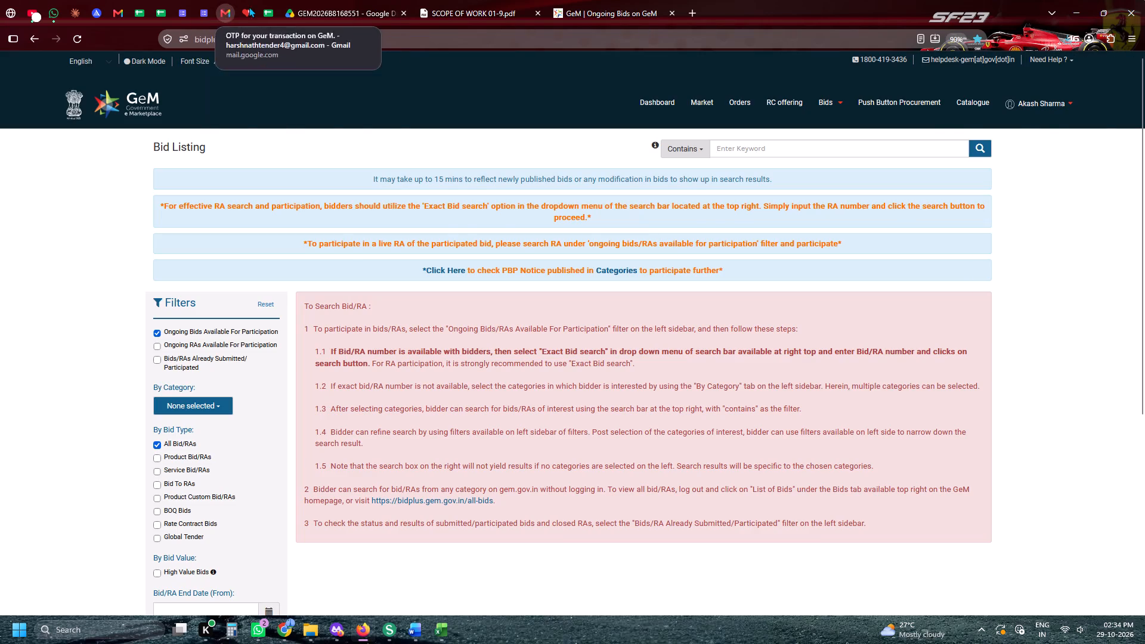
Copy bid number GEM/2026/B/8168551 from row 737 of the tracking spreadsheet and run an Exact Bid Search for it on GeM.
left_click(251, 7)
left_click(264, 9)
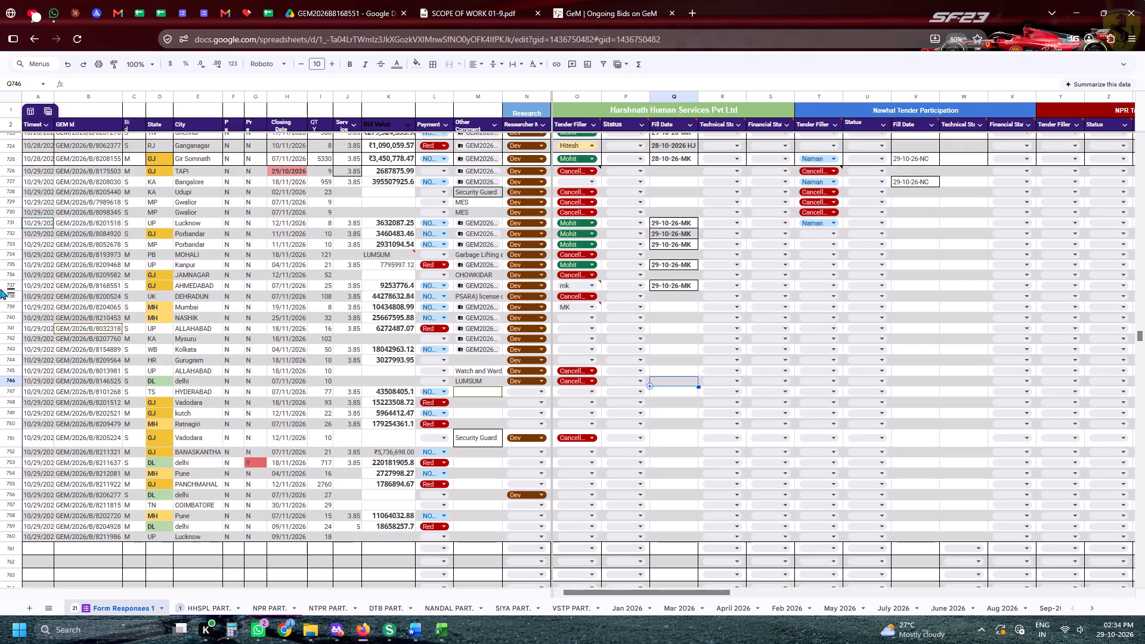
left_click(0, 287)
left_click(84, 290)
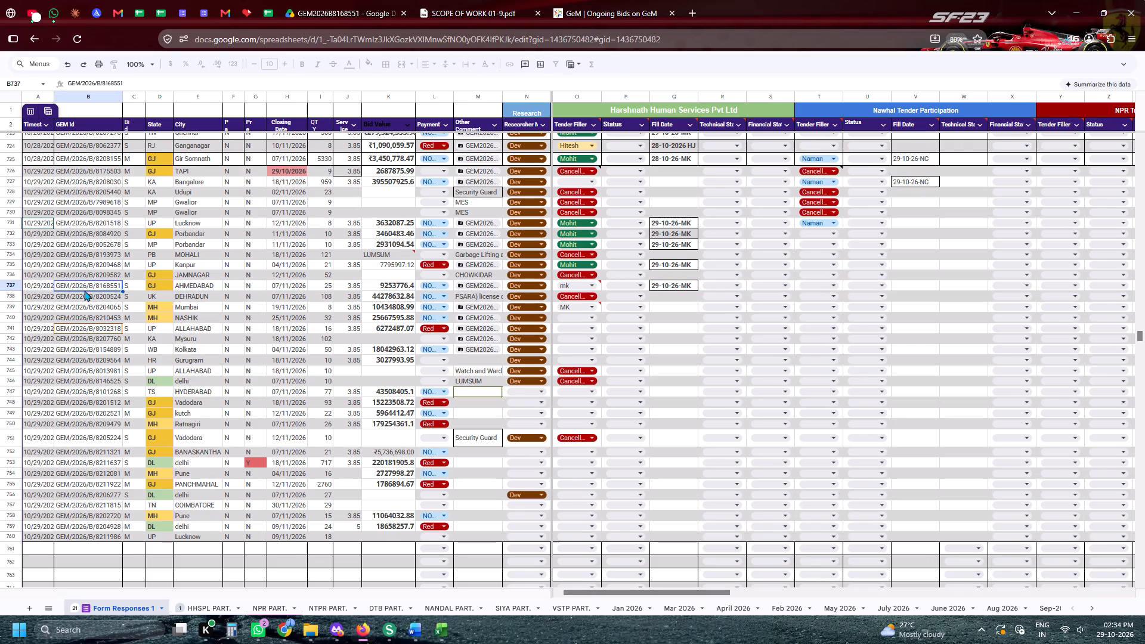
key("ctrl+c")
key("ctrl+c")
key("ctrl+c")
left_click(613, 0)
left_click(758, 144)
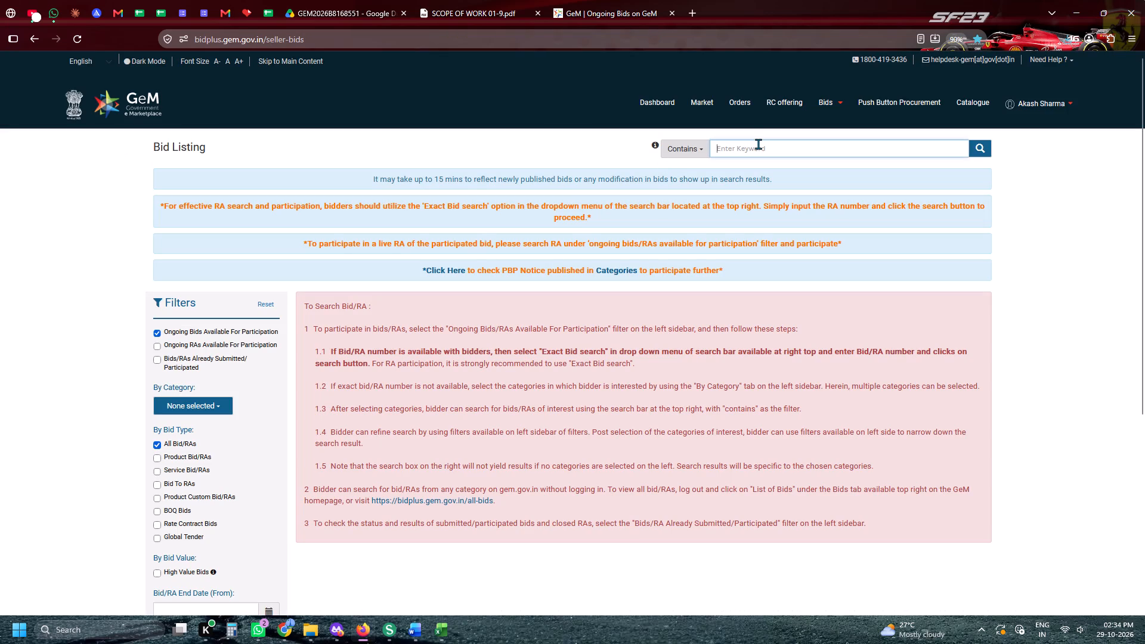
key("ctrl+v")
left_click(701, 141)
left_click(704, 214)
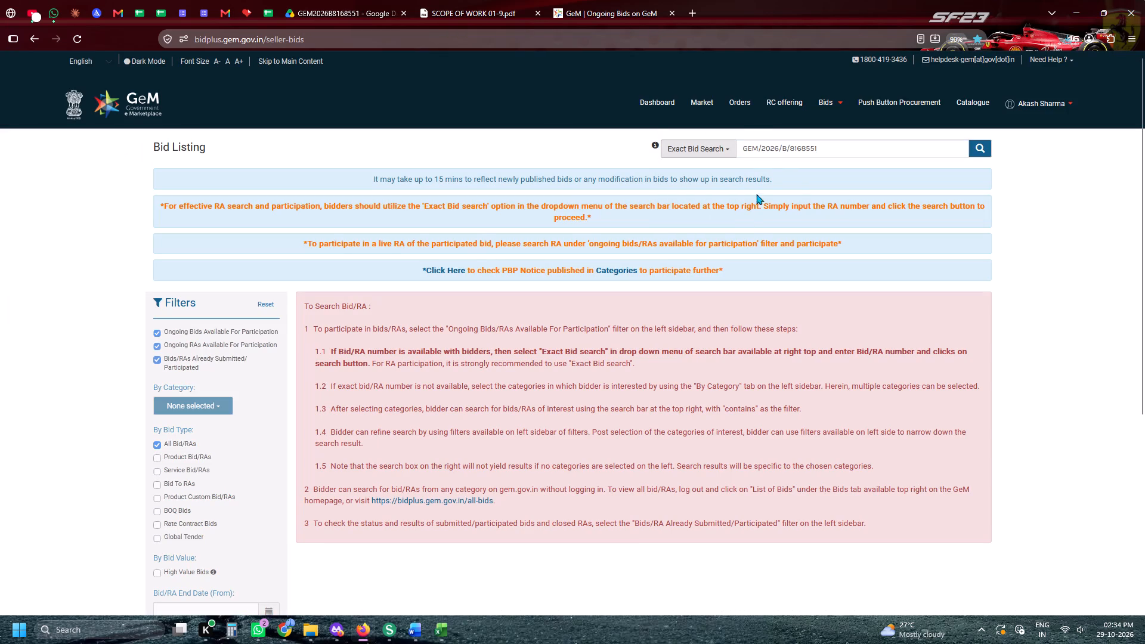
left_click(980, 144)
Start participating in bid GEM/2026/B/8168551 and answer No to the Transfer of Technology question in the compliance declaration.
left_click(949, 419)
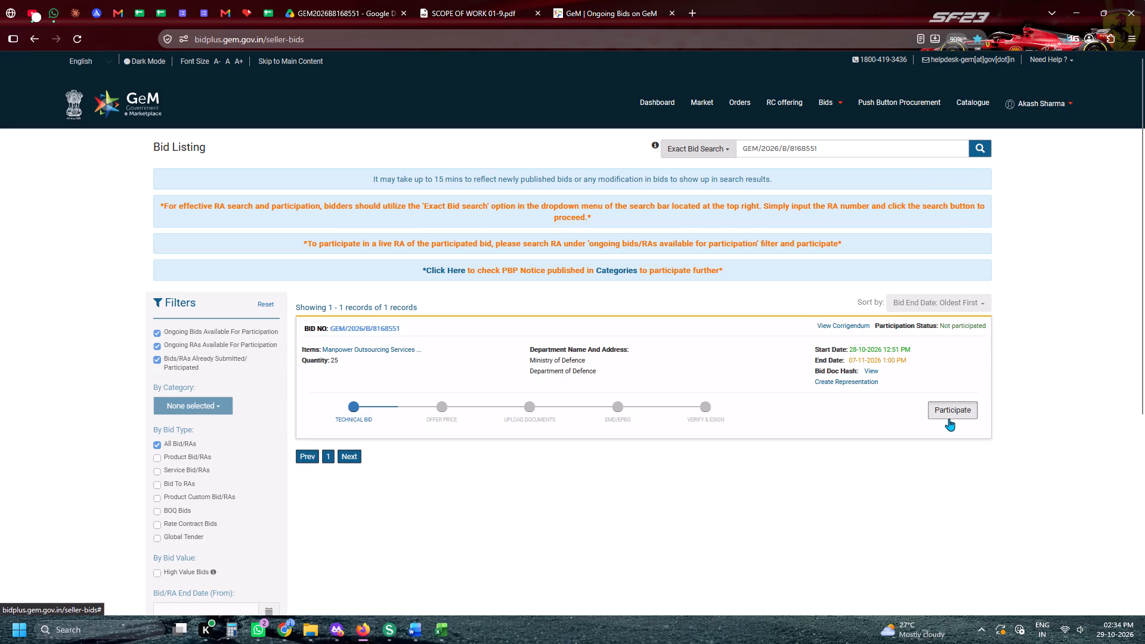
left_click(658, 142)
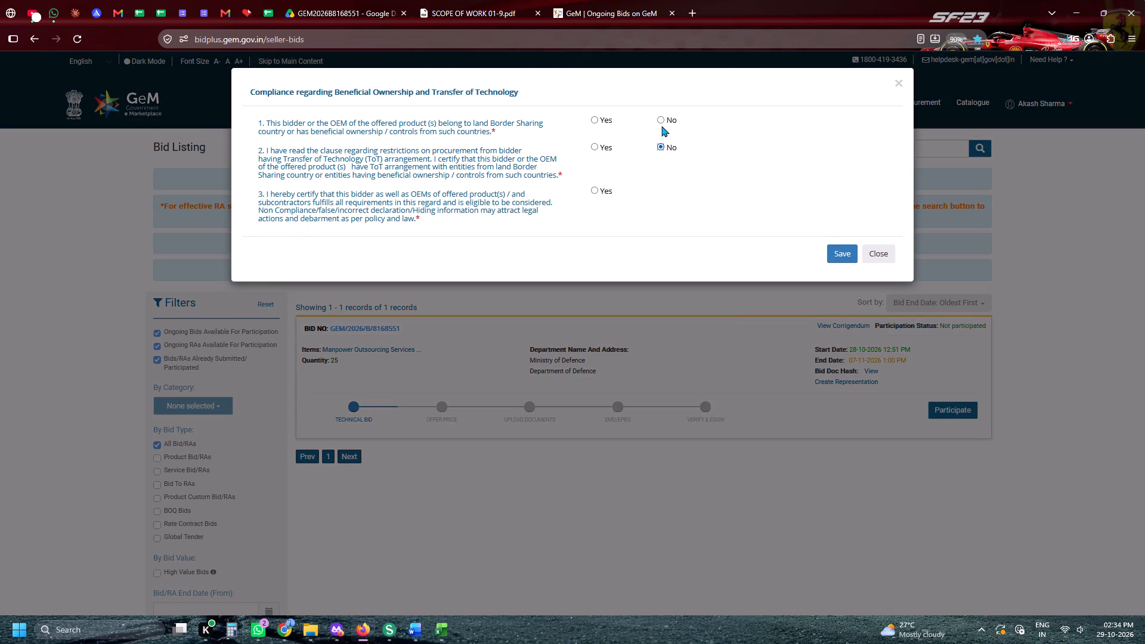
Answer No to the land-border beneficial ownership question, certify eligibility with Yes, and save the compliance declaration.
left_click(661, 126)
left_click(661, 120)
left_click(618, 187)
left_click(829, 254)
Switch to Angel One, open the portfolio overview, and look through the stocks in mywatchlist.
left_click(100, 0)
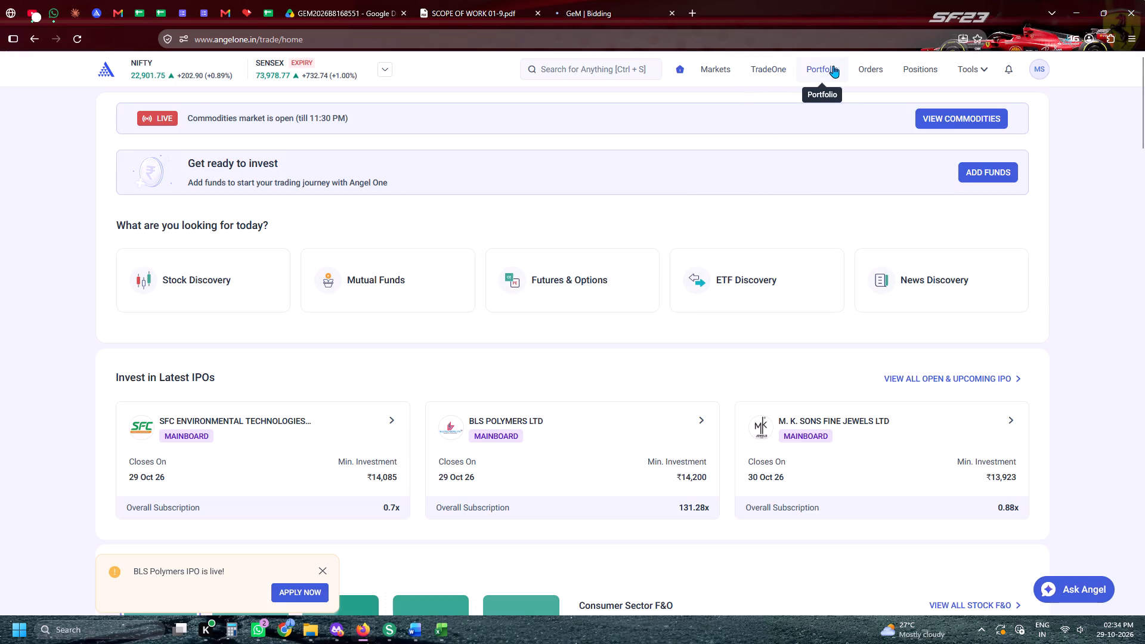
left_click(835, 67)
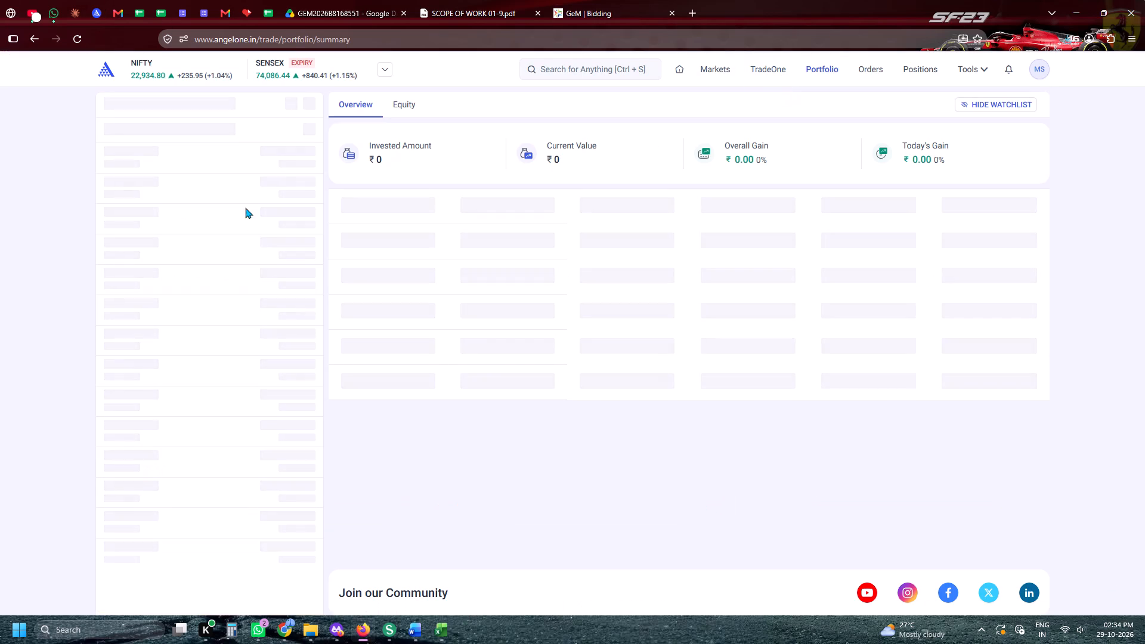
scroll(225, 356, "up", 6)
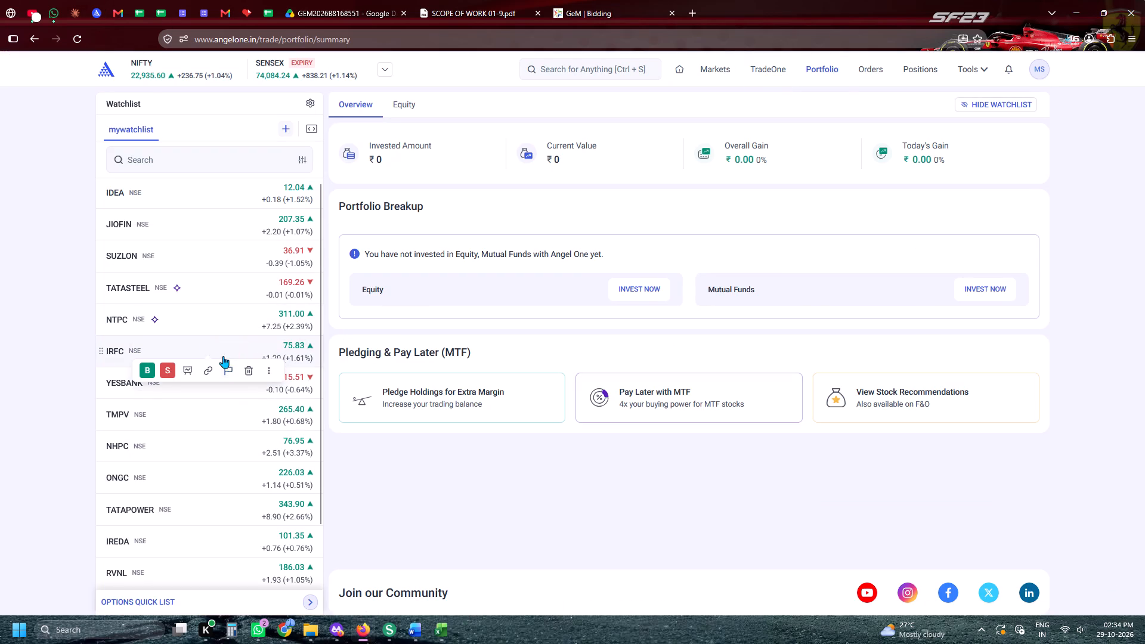
scroll(223, 356, "up", 1)
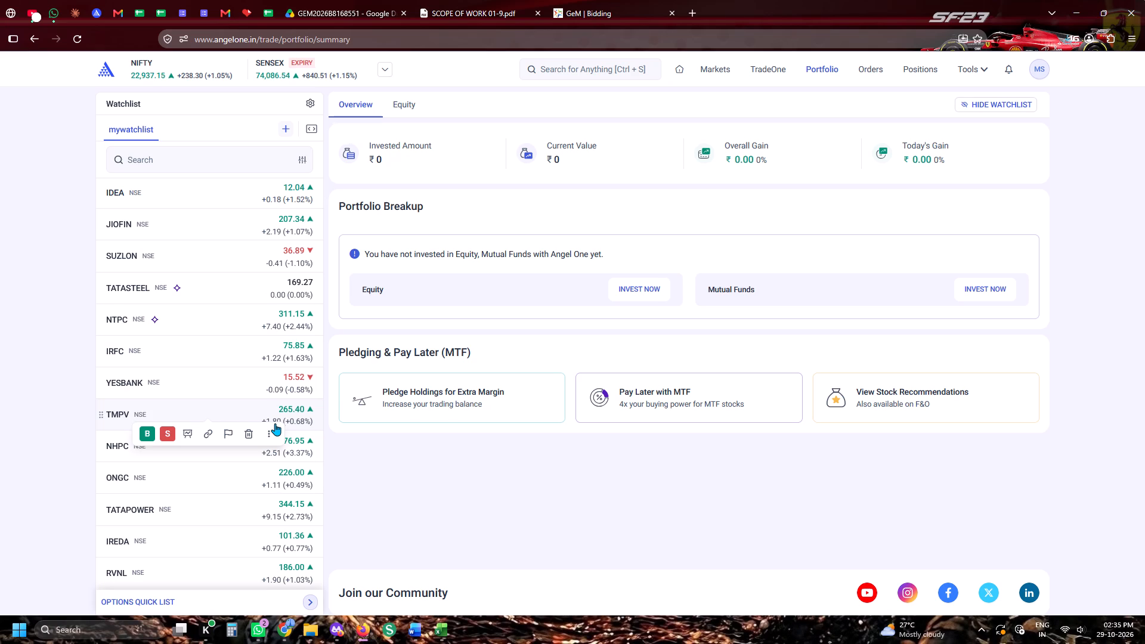
scroll(276, 374, "down", 1)
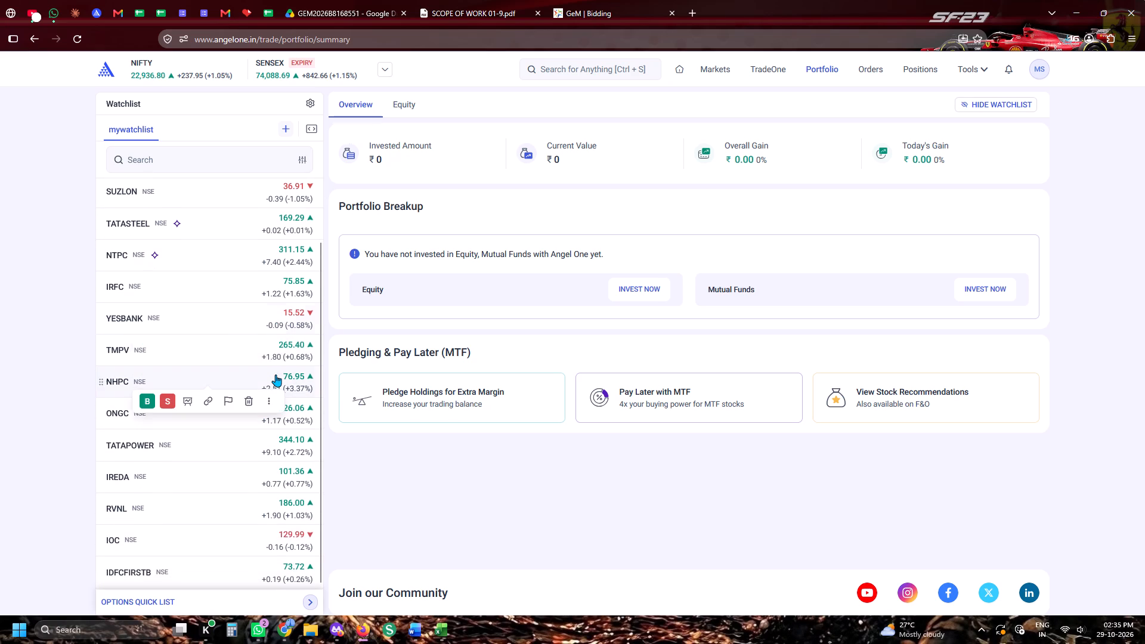
scroll(276, 374, "down", 7)
scroll(276, 374, "up", 5)
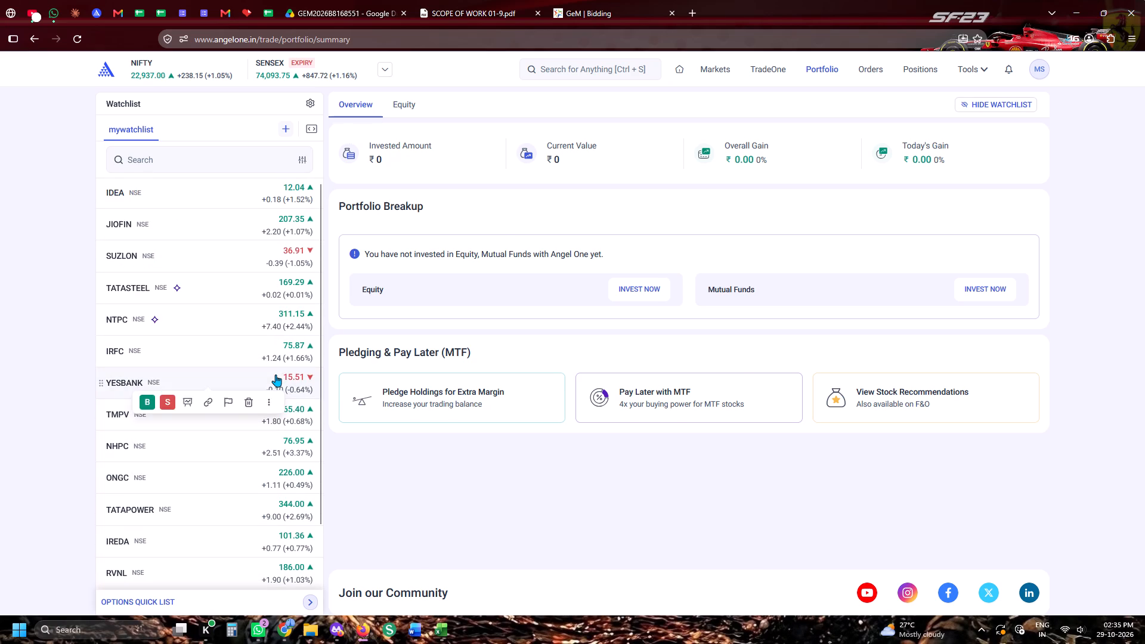
Return to the GeM bidding page showing the Catalogue Offering stage of the bid participation.
left_click(478, 0)
left_click(787, 0)
left_click(648, 0)
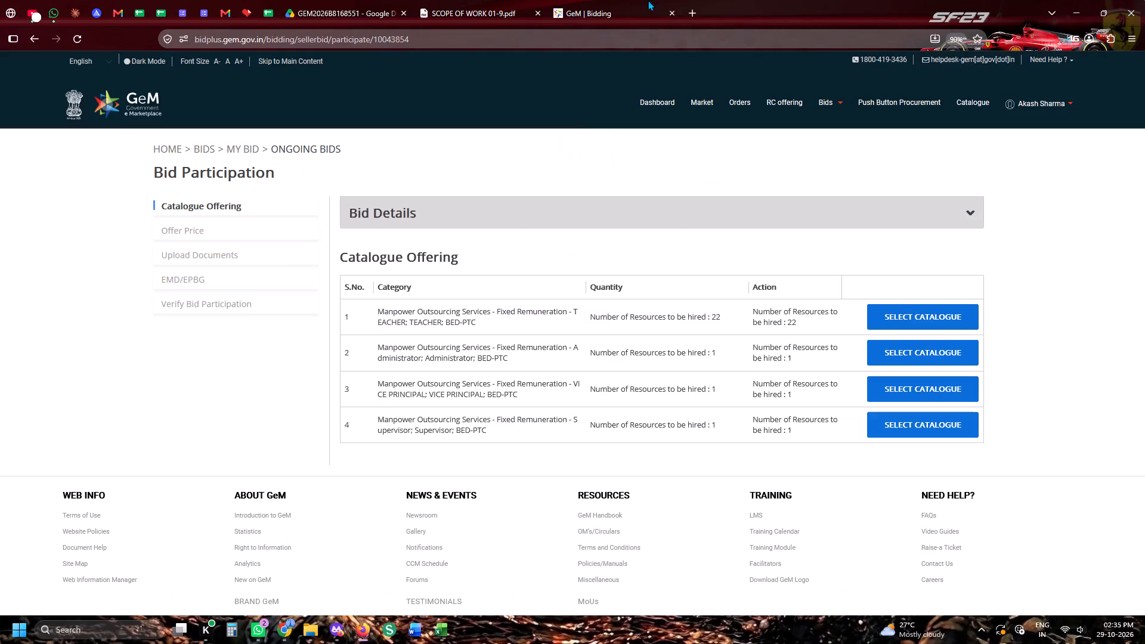
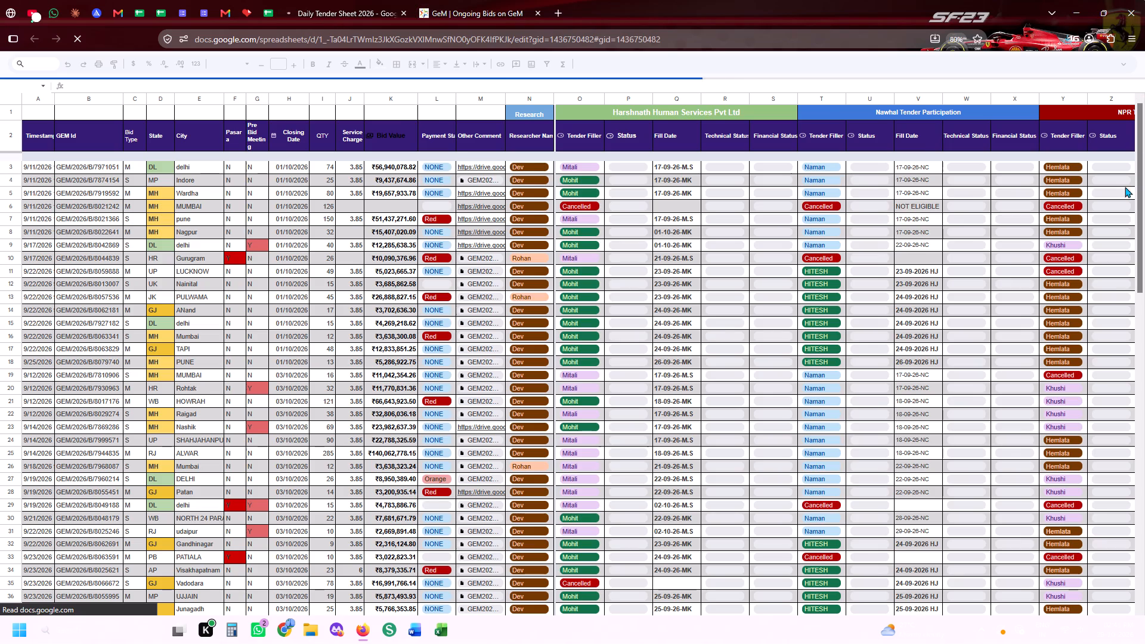
Look through the Form Responses 1 sheet for the newest tender rows dated 10/29/2026.
scroll(1093, 198, "down", 20)
scroll(1093, 198, "down", 6)
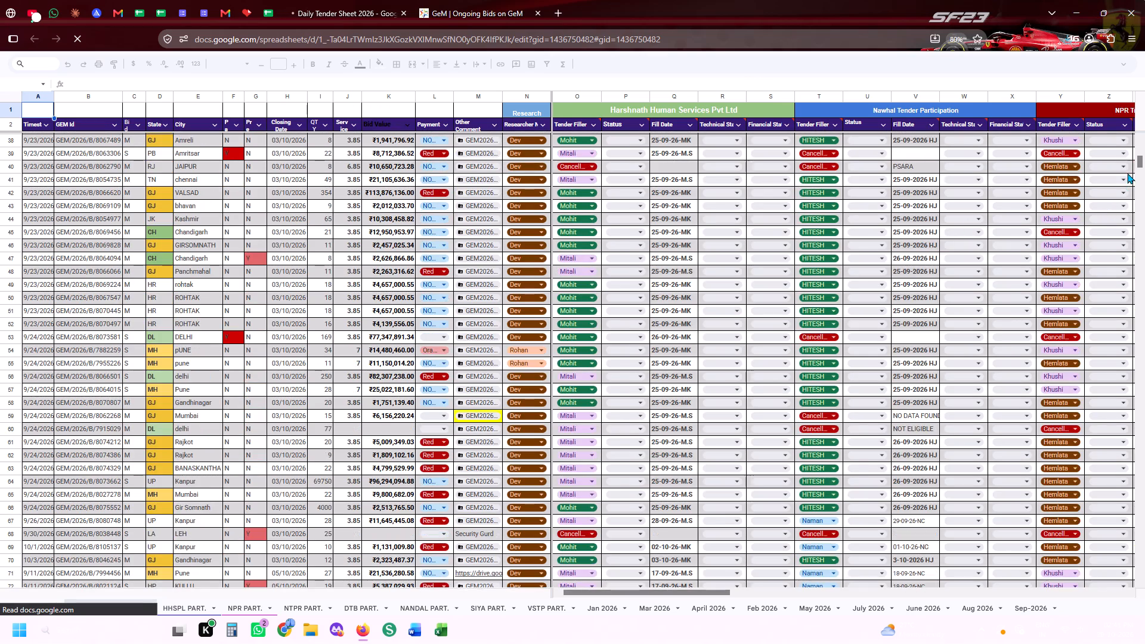
left_click_drag(1138, 162, 1144, 340)
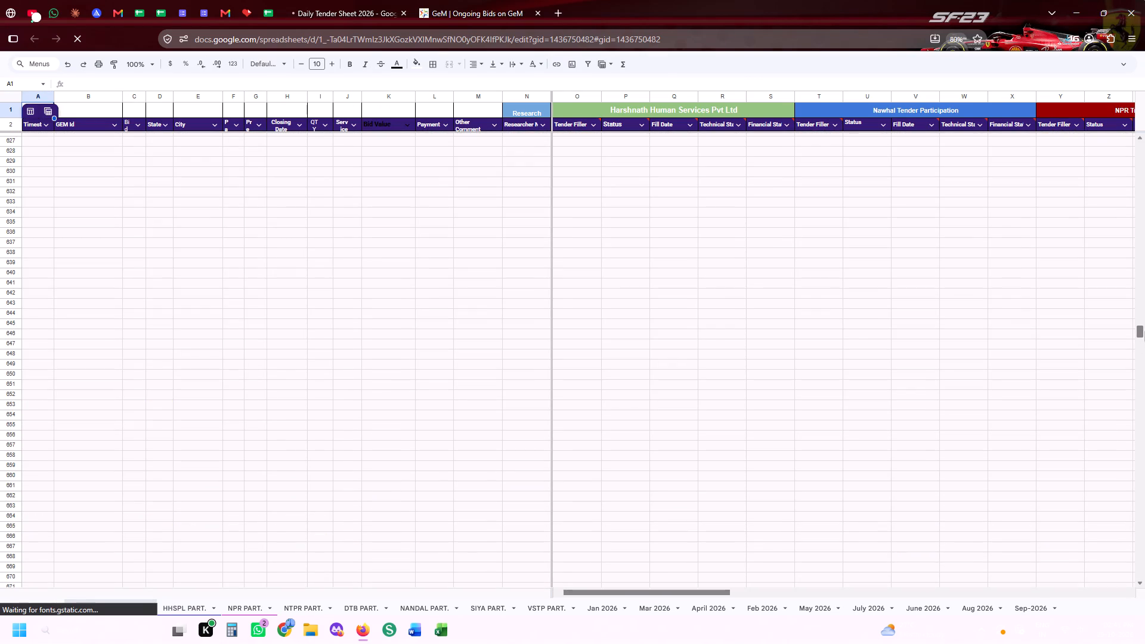
scroll(570, 343, "up", 20)
scroll(570, 343, "up", 11)
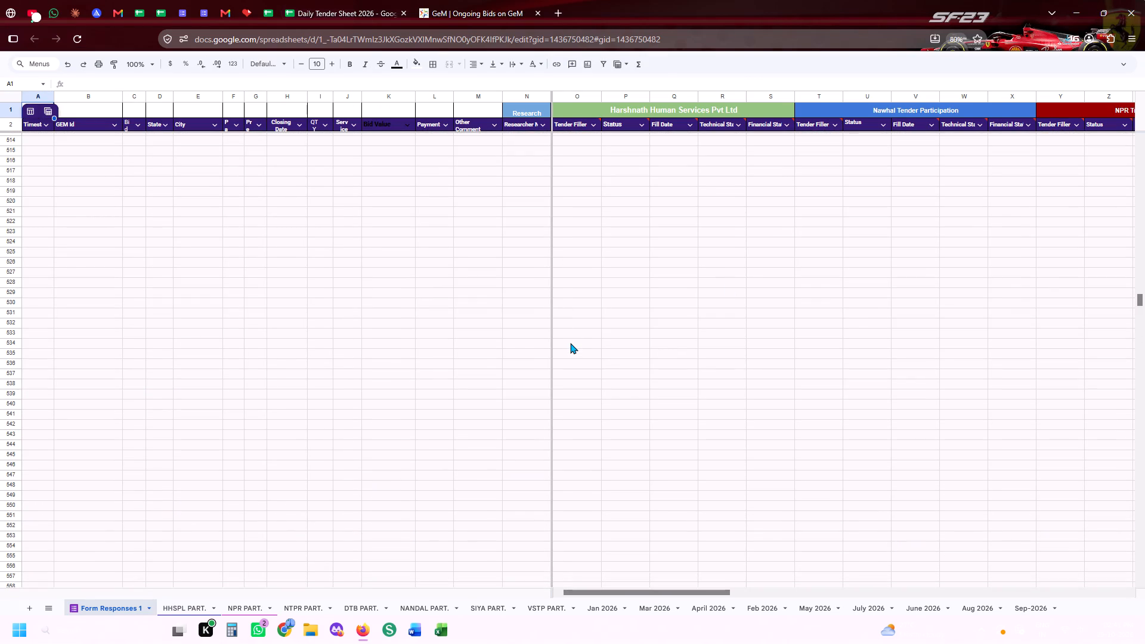
scroll(570, 343, "up", 10)
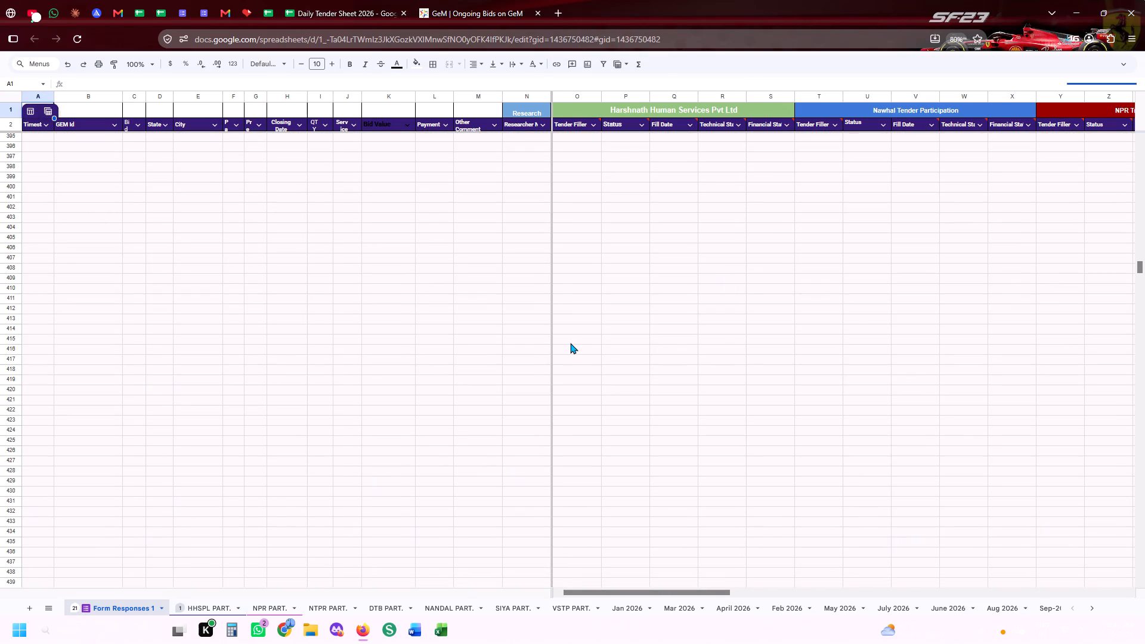
scroll(570, 343, "up", 20)
scroll(570, 343, "up", 9)
scroll(570, 343, "down", 4)
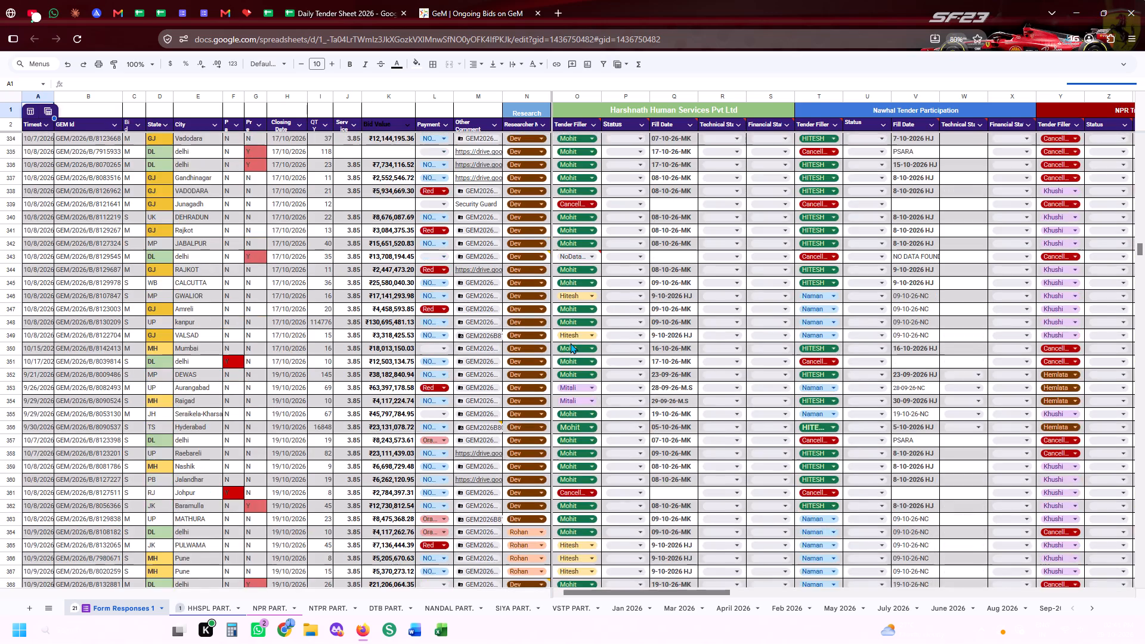
scroll(570, 343, "down", 20)
scroll(570, 343, "down", 20)
scroll(570, 343, "down", 4)
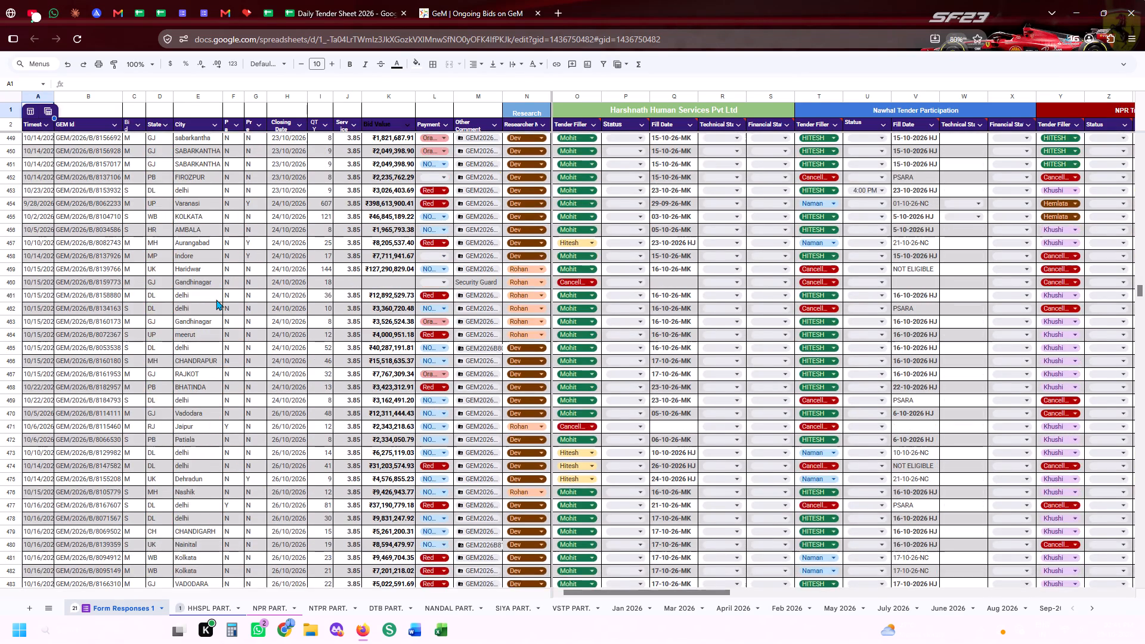
scroll(216, 299, "down", 20)
scroll(216, 299, "down", 10)
scroll(216, 295, "down", 20)
scroll(216, 295, "down", 11)
scroll(216, 295, "up", 3)
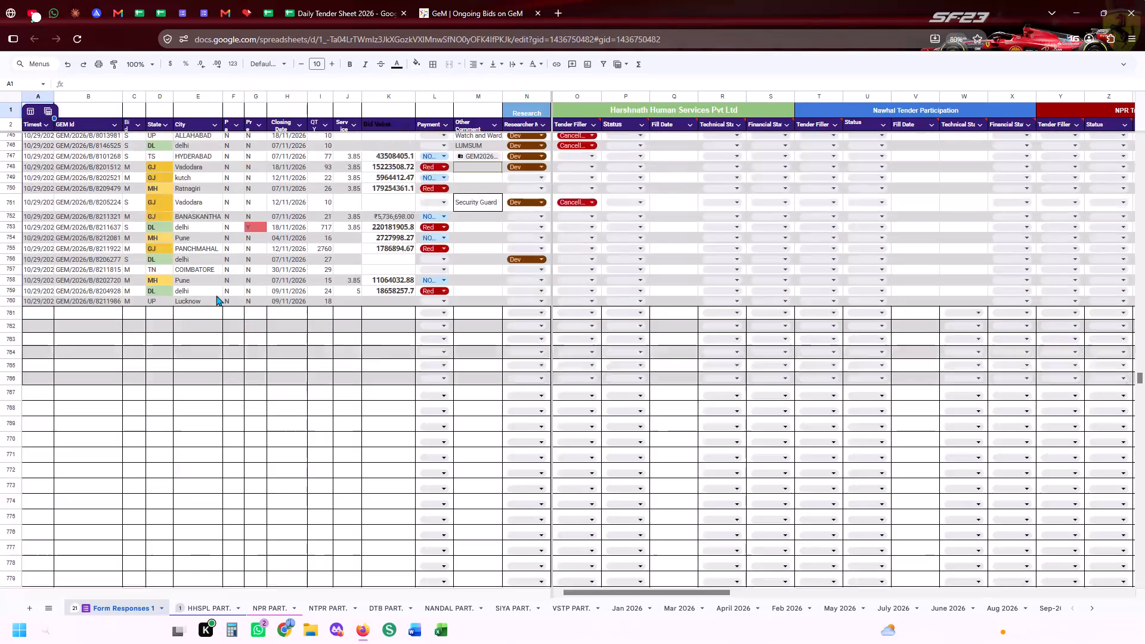
scroll(216, 295, "up", 4)
Apply all borders to every cell of the Form Responses 1 sheet.
left_click(8, 95)
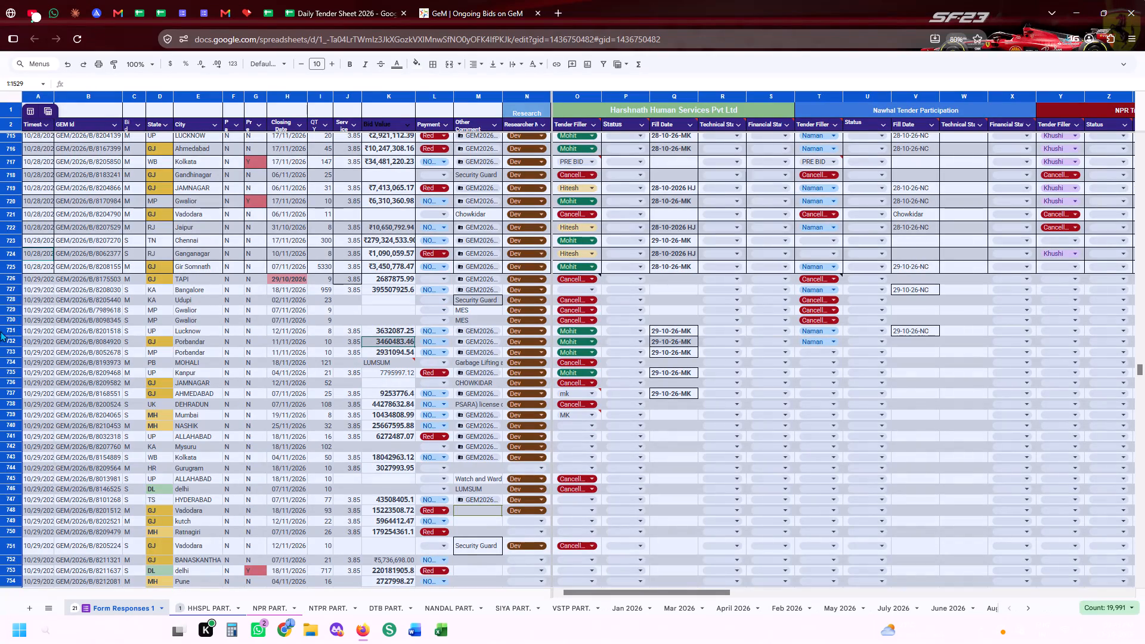
left_click(11, 295)
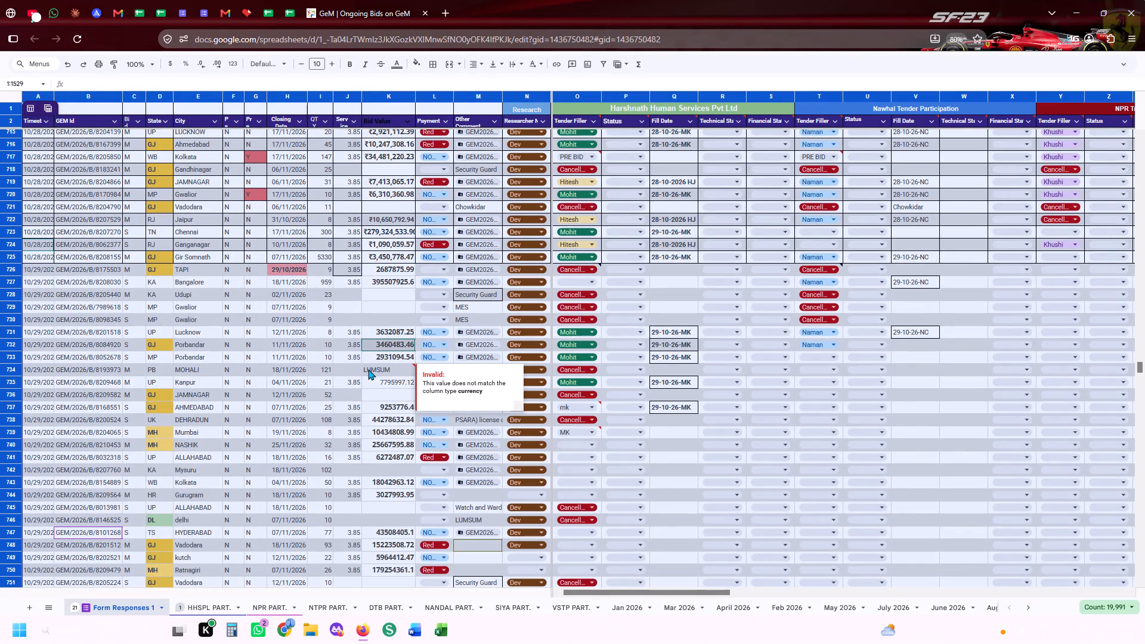
key("ctrl+a")
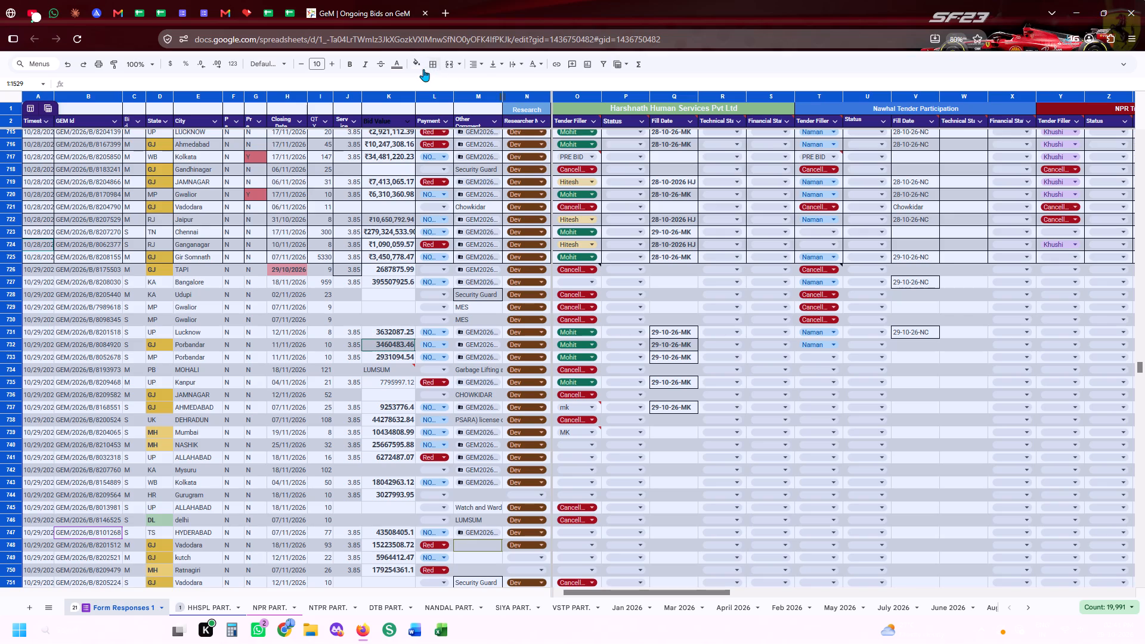
left_click(428, 69)
left_click(438, 86)
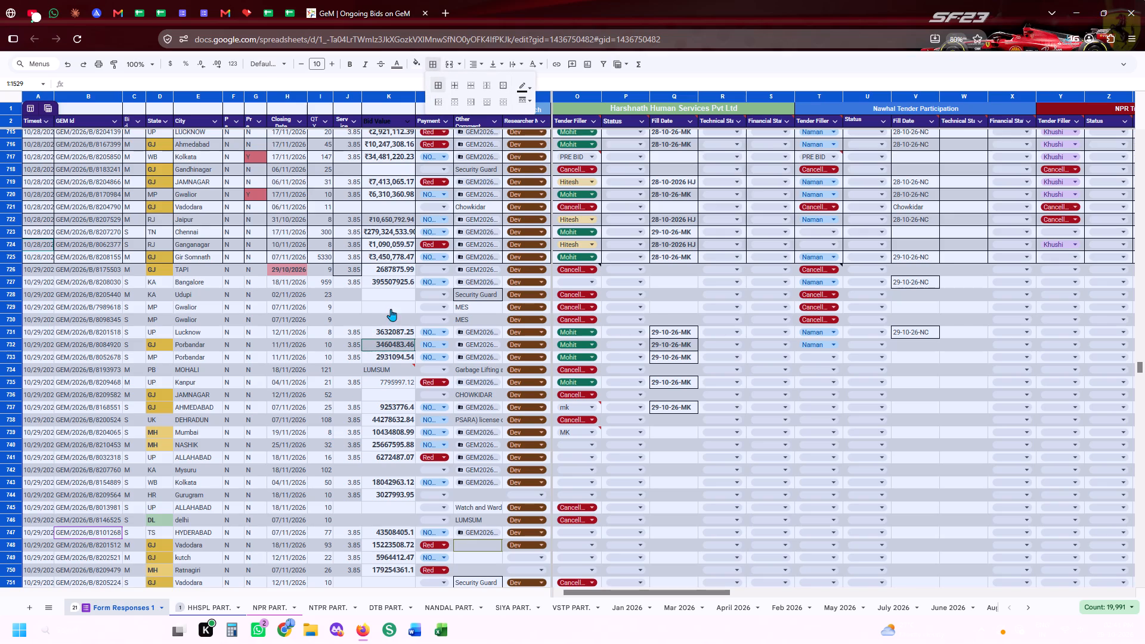
left_click(676, 481)
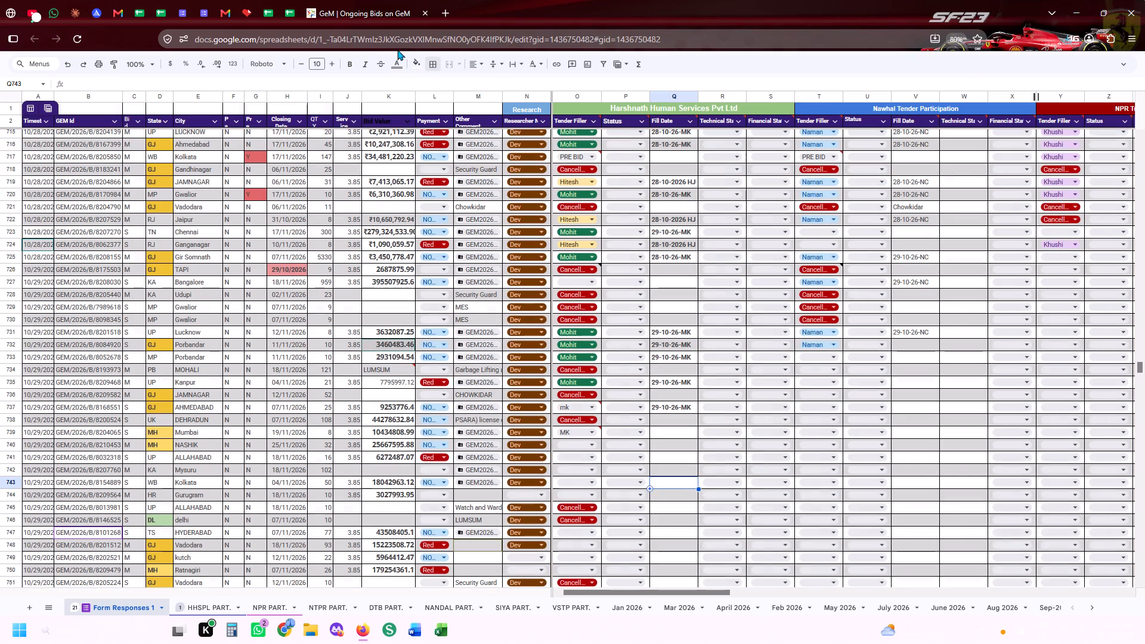
Unpin and close the duplicate Daily Tender Sheet 2026 tab, returning to the sheet's original pinned tab.
left_click(286, 14)
right_click(286, 14)
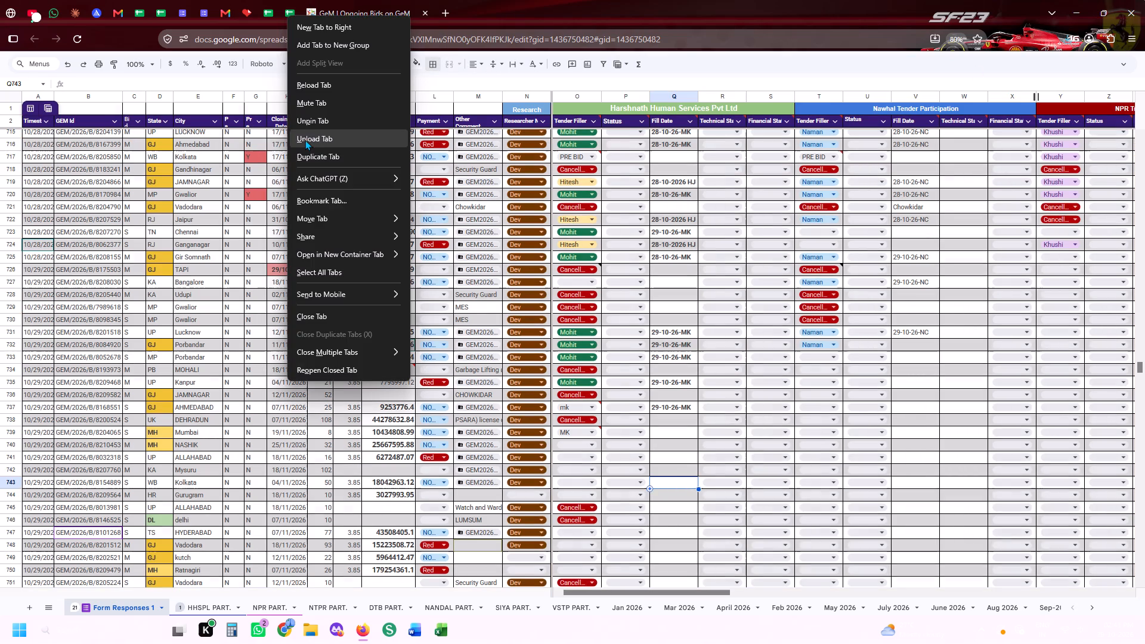
left_click(306, 120)
left_click(402, 10)
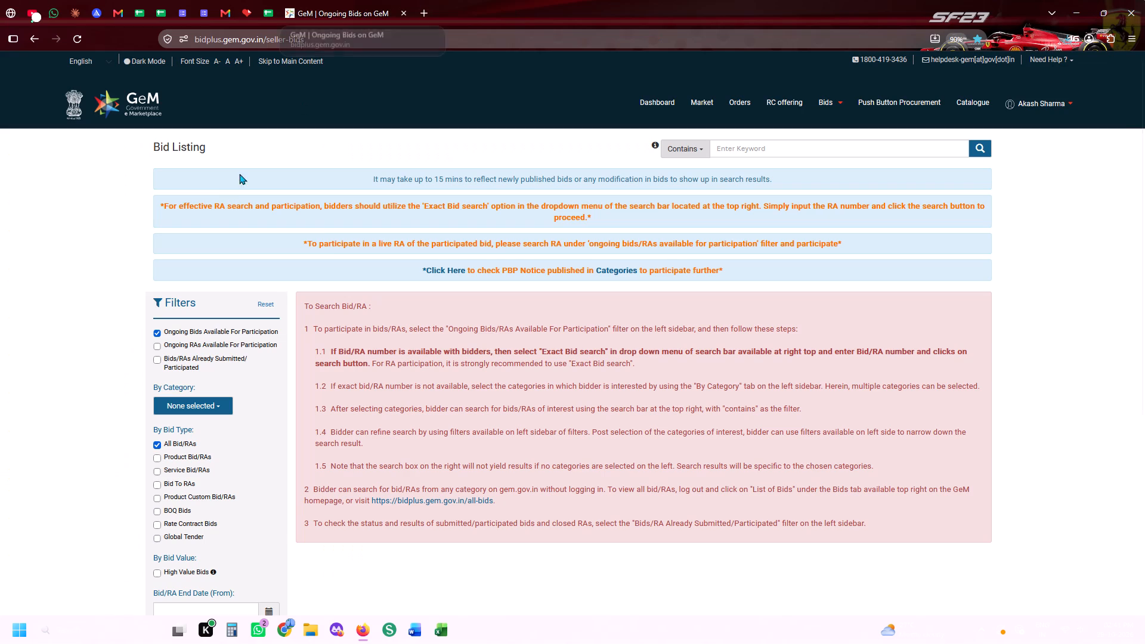
left_click(271, 0)
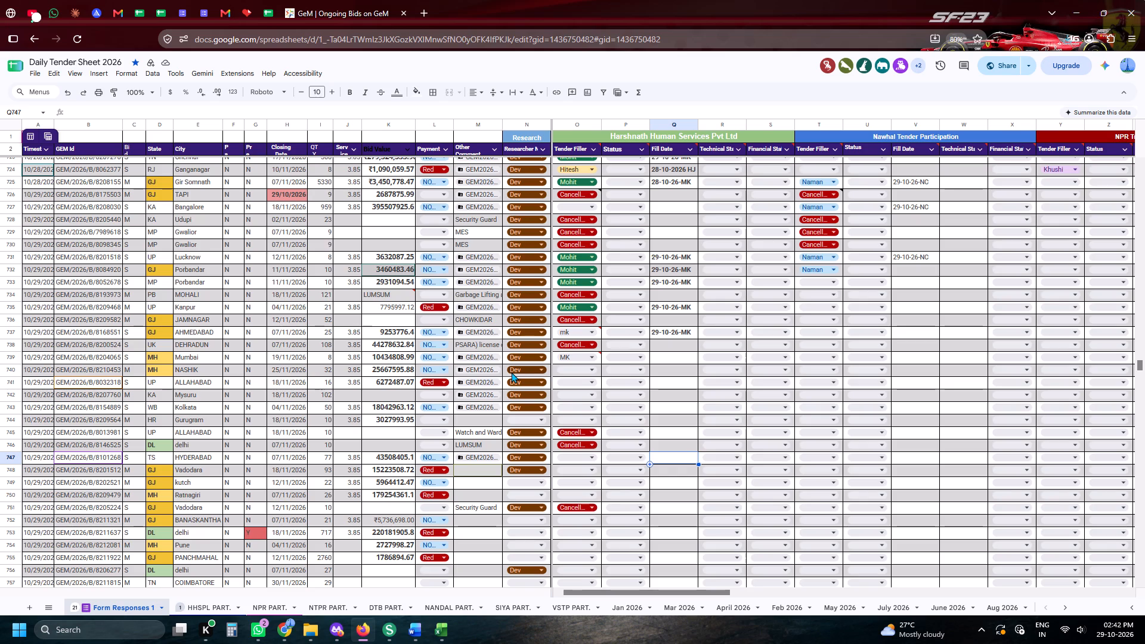
Examine the Harshnath Human Services Tender Filler and Fill Date entries for the 28 and 29 October tender rows.
left_click(670, 393)
scroll(653, 416, "up", 2)
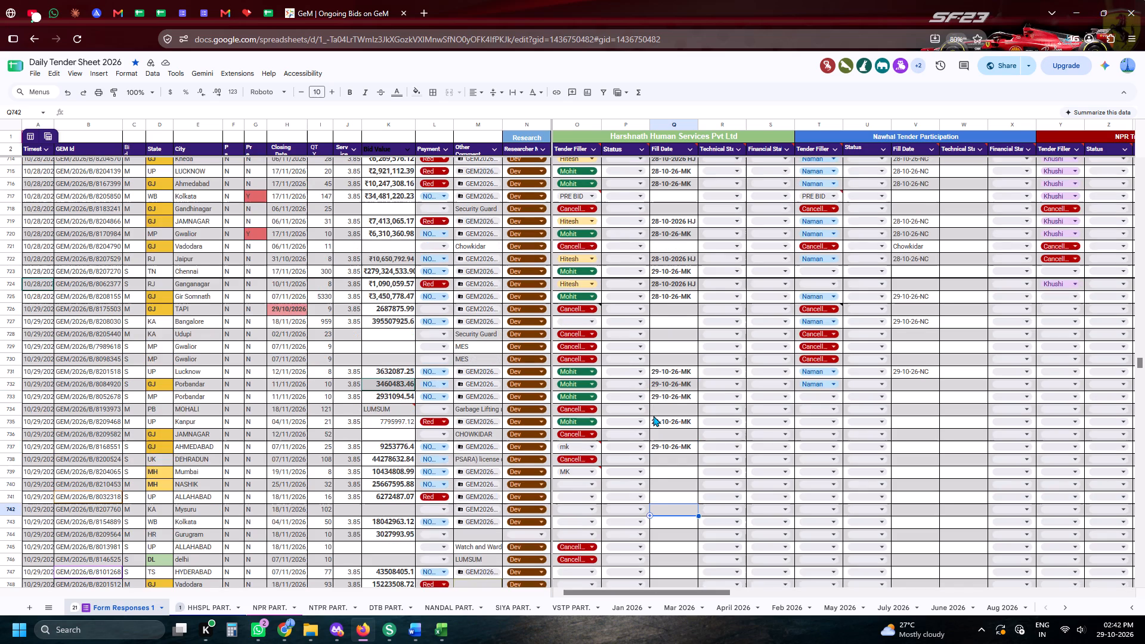
scroll(679, 346, "down", 1)
scroll(677, 346, "up", 4)
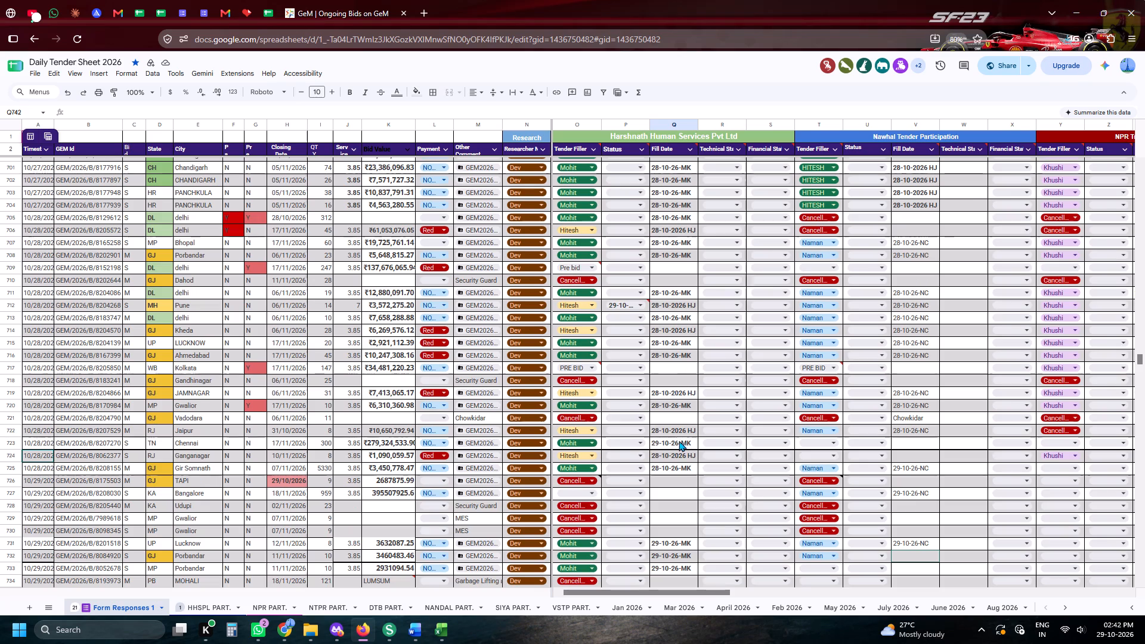
left_click(656, 451)
left_click(169, 466)
scroll(618, 419, "down", 1)
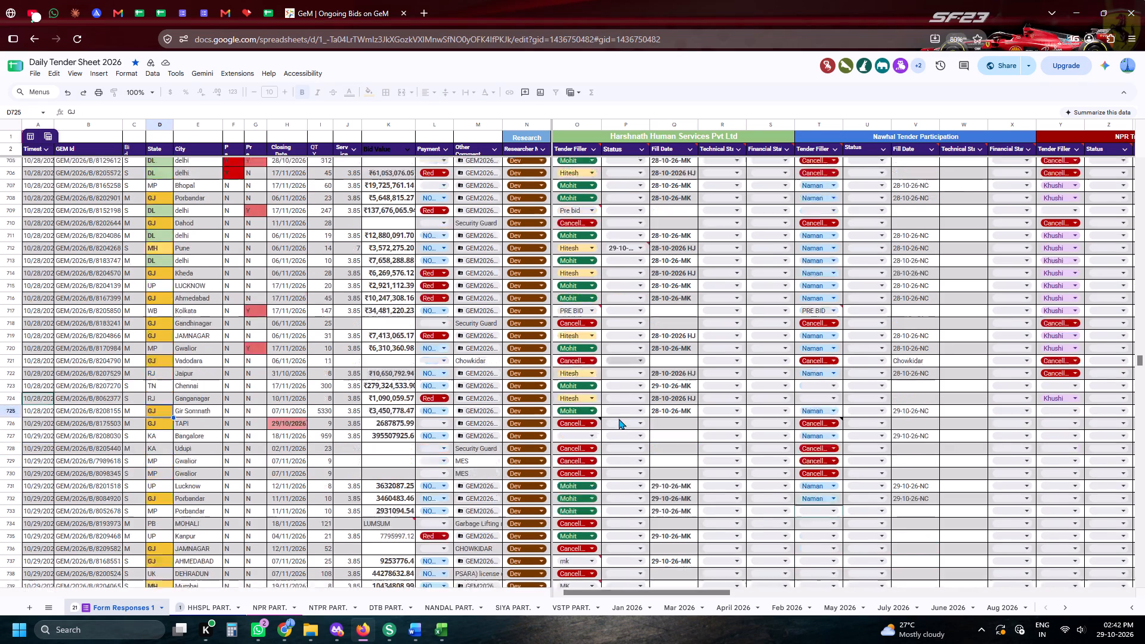
scroll(618, 419, "down", 2)
left_click(669, 344)
left_click(329, 0)
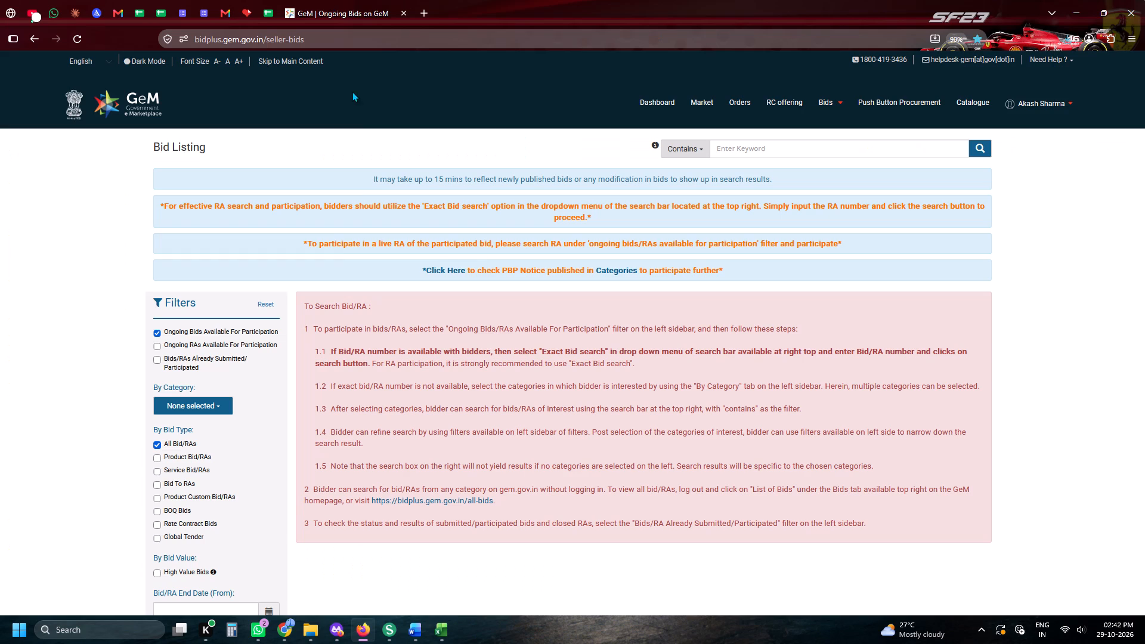
left_click(285, 1)
left_click(265, 0)
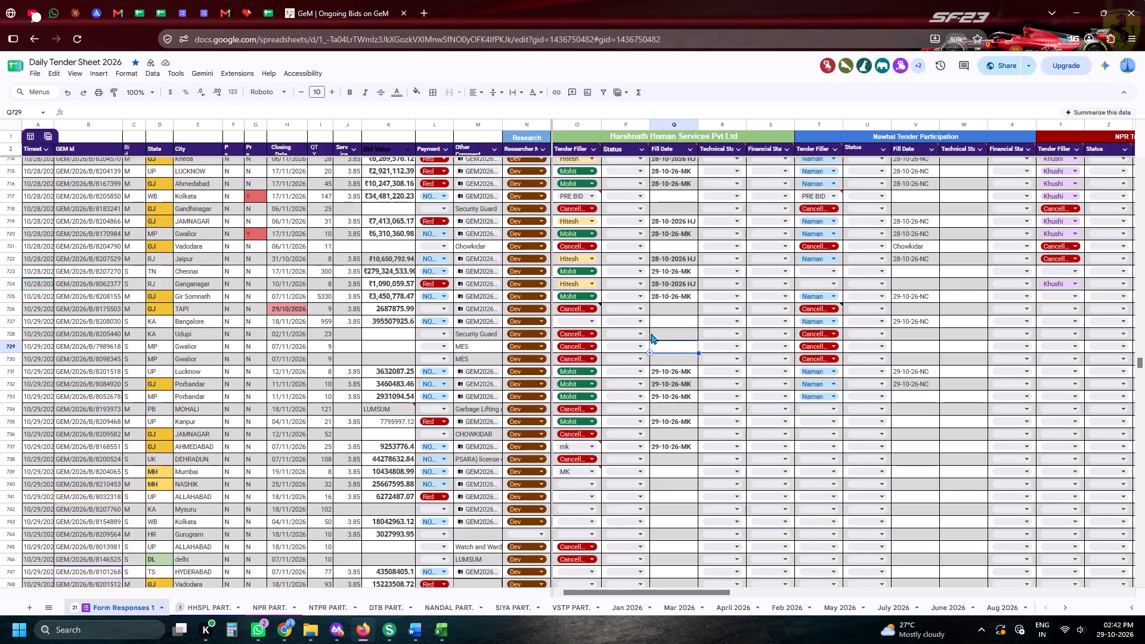
left_click(668, 382)
scroll(670, 481, "up", 4)
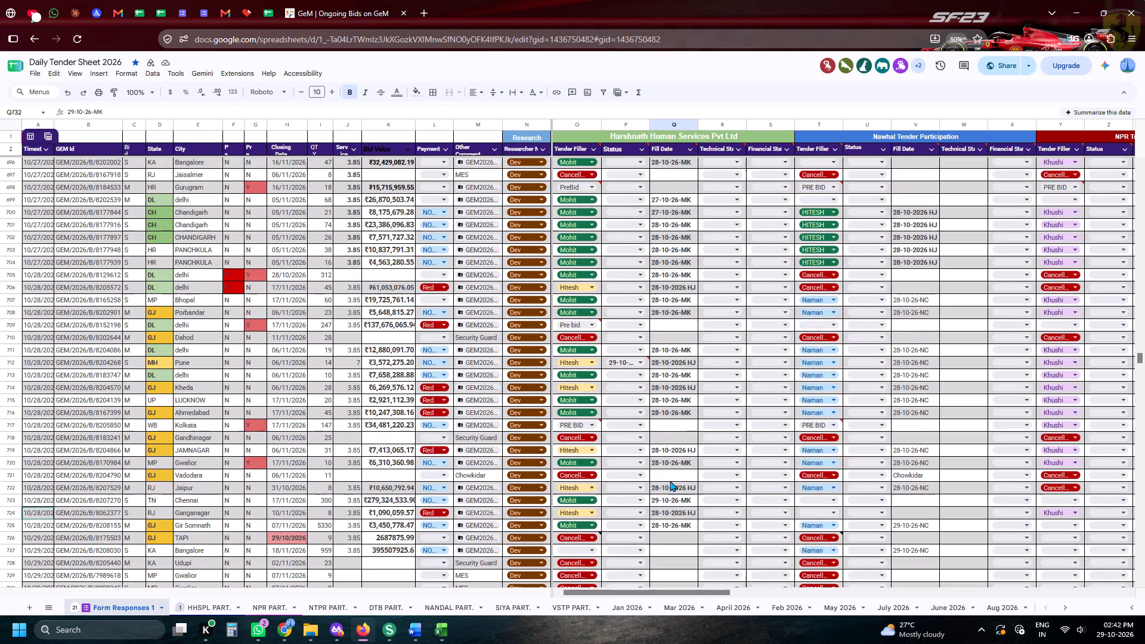
scroll(670, 481, "down", 6)
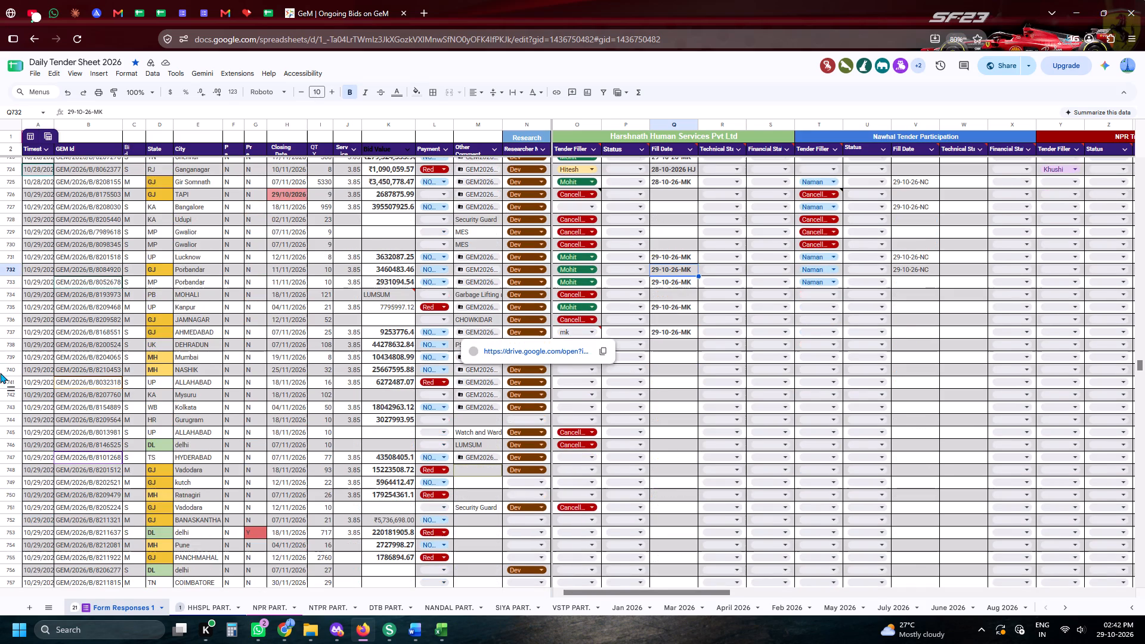
Set the Harshnath Tender Filler of the Ahmedabad bid GEM/2026/B/8168551 to Mohit.
left_click(564, 330)
left_click(567, 342)
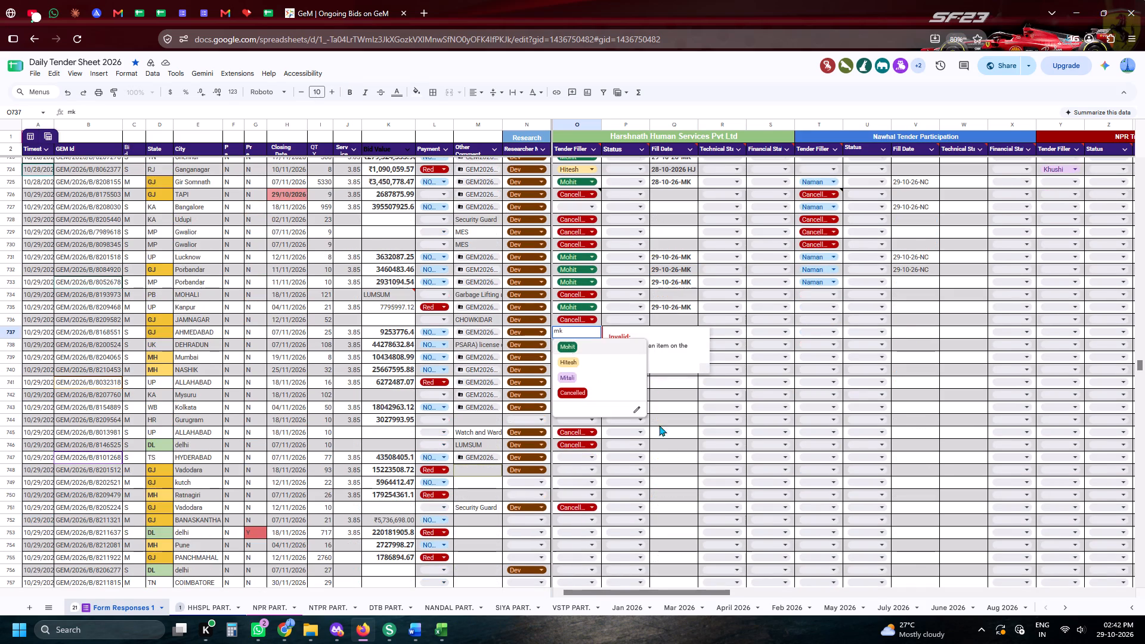
left_click(691, 437)
Copy the Ahmedabad bid's Harshnath Fill Date 29-10-26-MK into the Fill Date of the Mumbai bid GEM/2026/B/8204065.
left_click(660, 331)
key("ctrl+c")
key("ctrl+f")
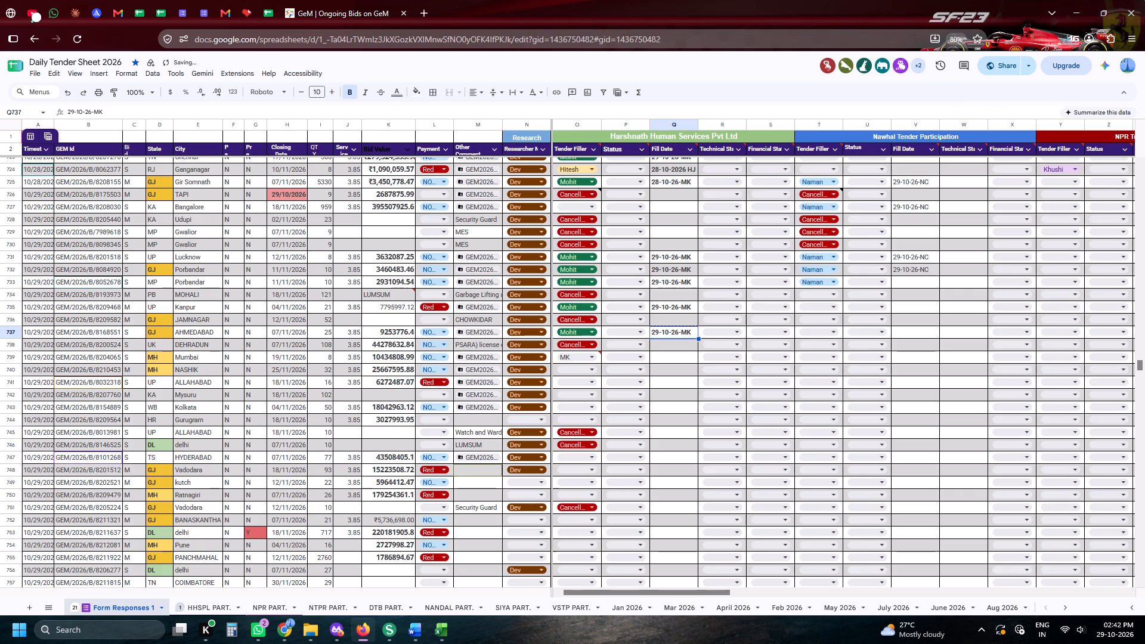
key("ctrl+v")
left_click(1109, 129)
left_click(1112, 122)
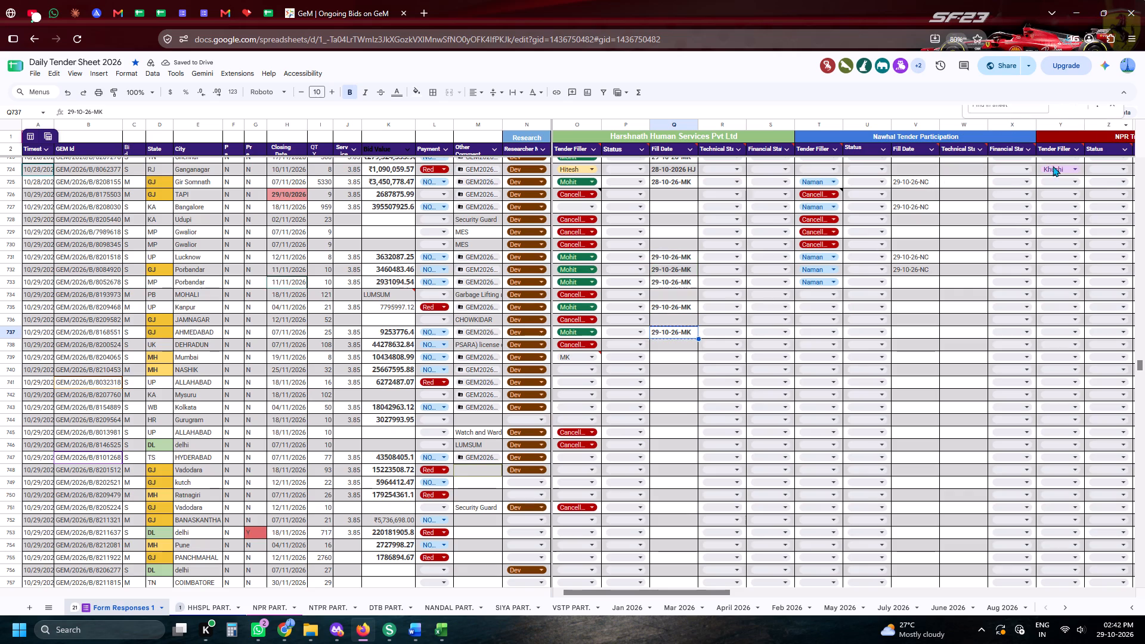
left_click(680, 332)
key("ctrl+c")
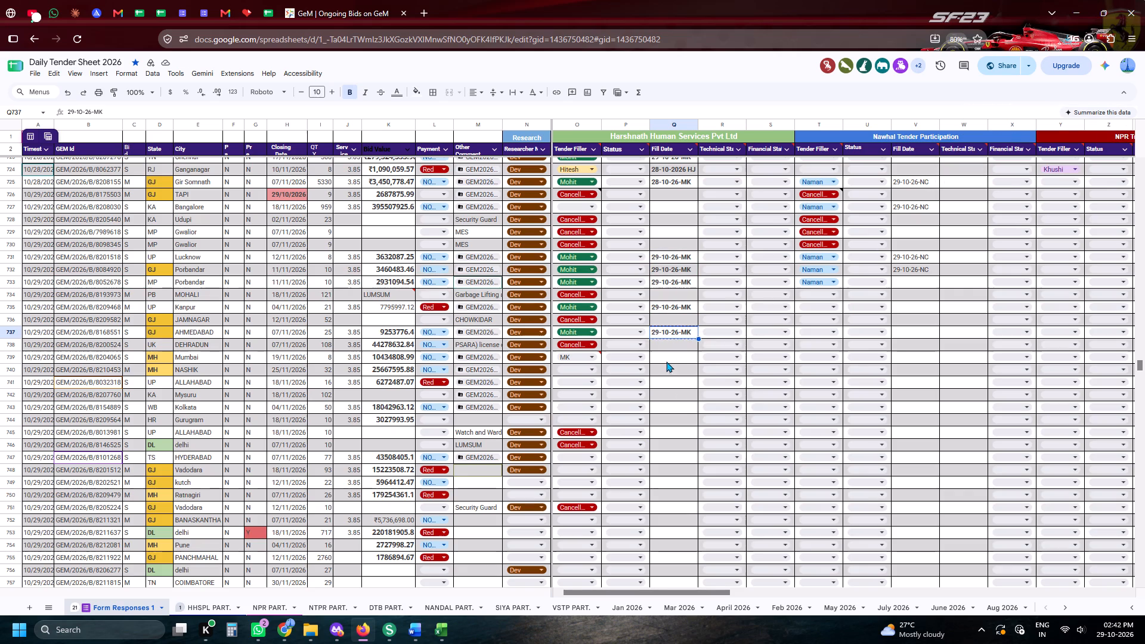
left_click(666, 360)
key("ctrl+v")
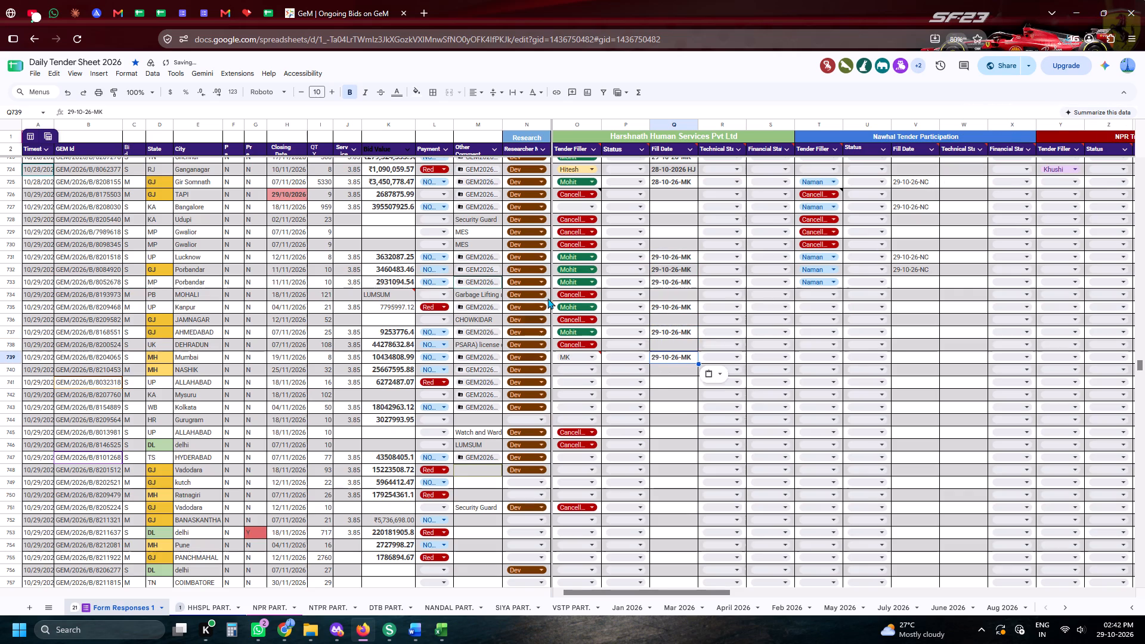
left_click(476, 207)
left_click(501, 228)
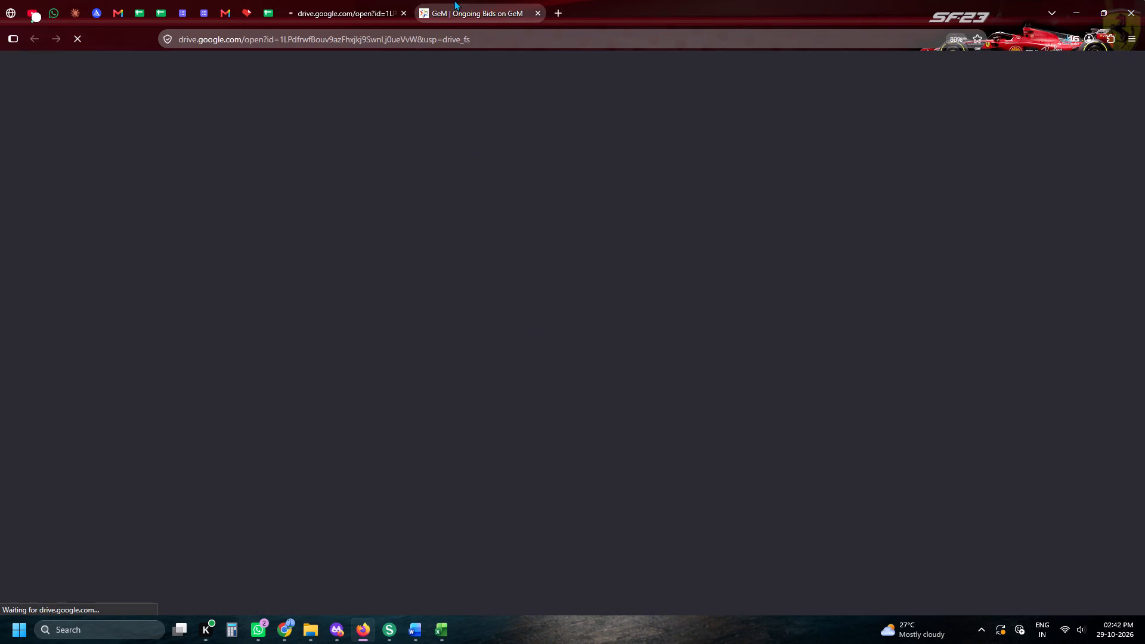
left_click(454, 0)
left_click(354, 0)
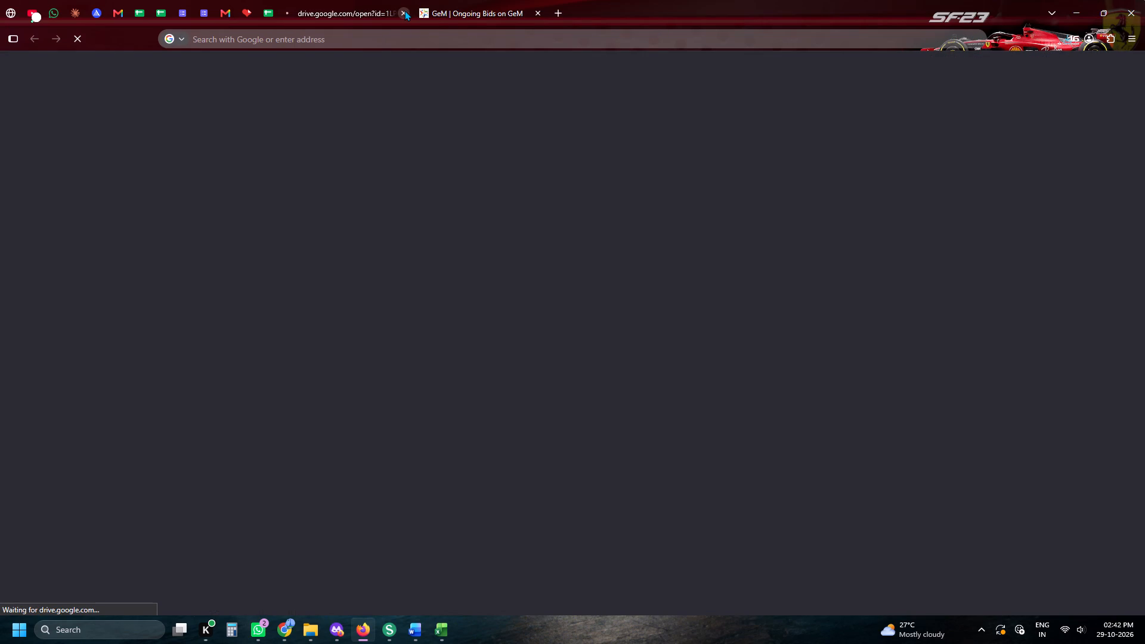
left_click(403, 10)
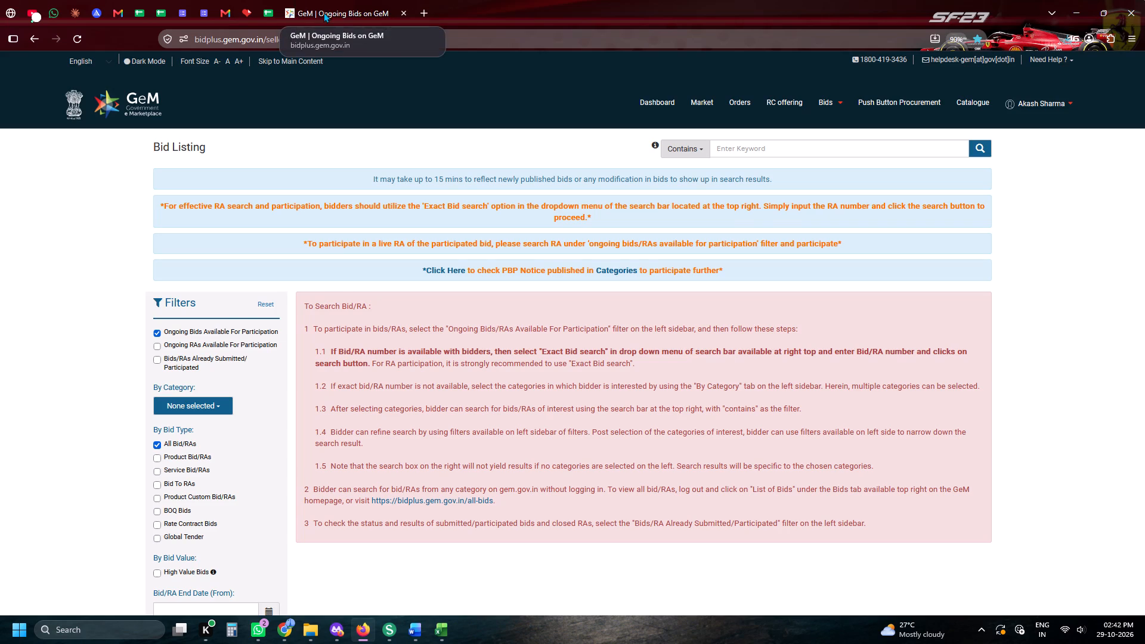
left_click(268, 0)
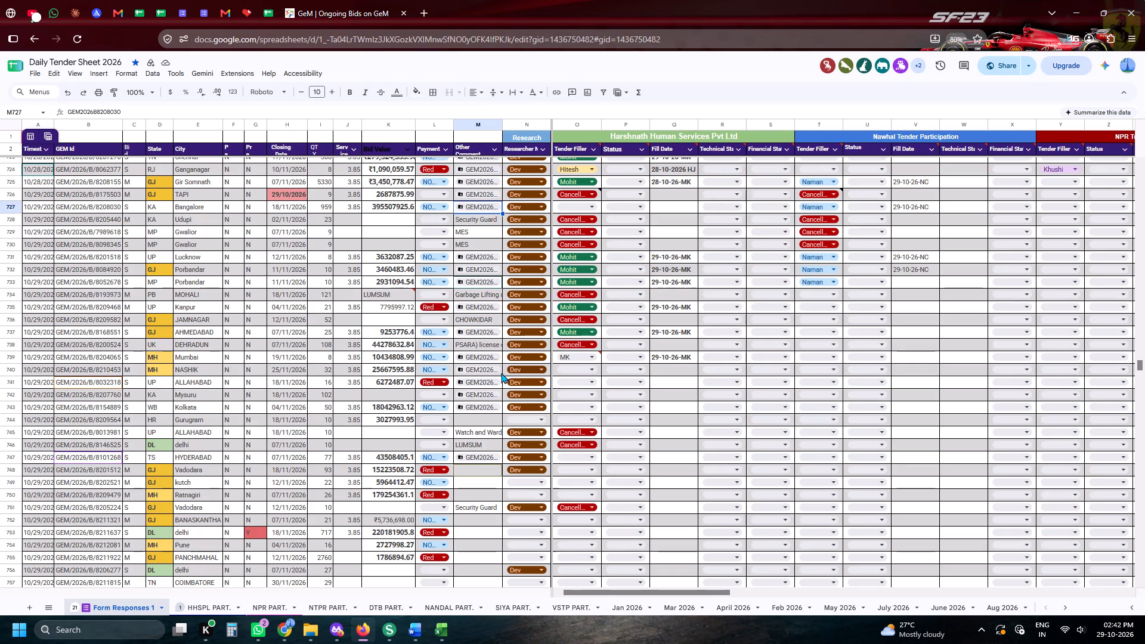
left_click(484, 369)
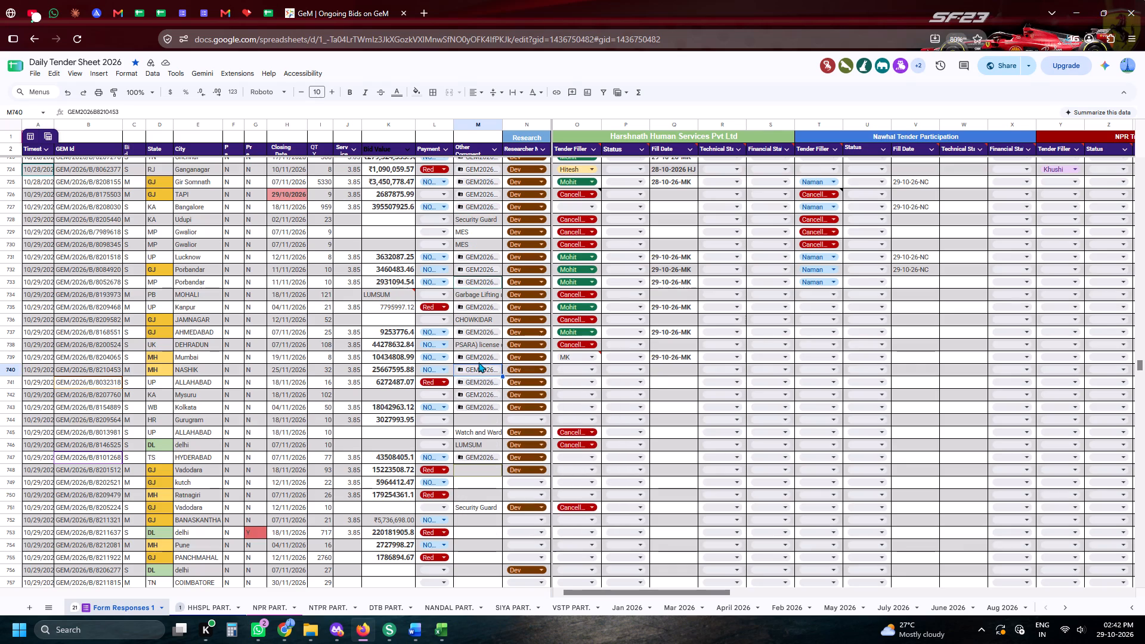
left_click(478, 361)
left_click(475, 355)
left_click(493, 377)
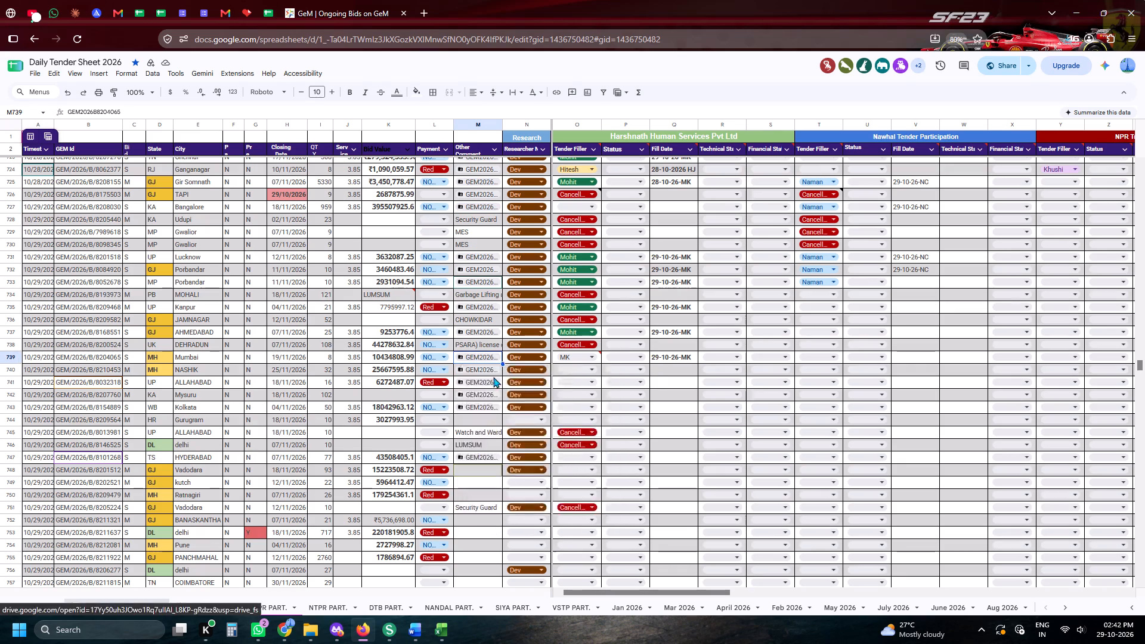
left_click(489, 0)
Copy the Mumbai bid's GEM Id from the tender sheet and find GEM/2026/B/8204065 on GeM using Exact Bid Search.
left_click(258, 7)
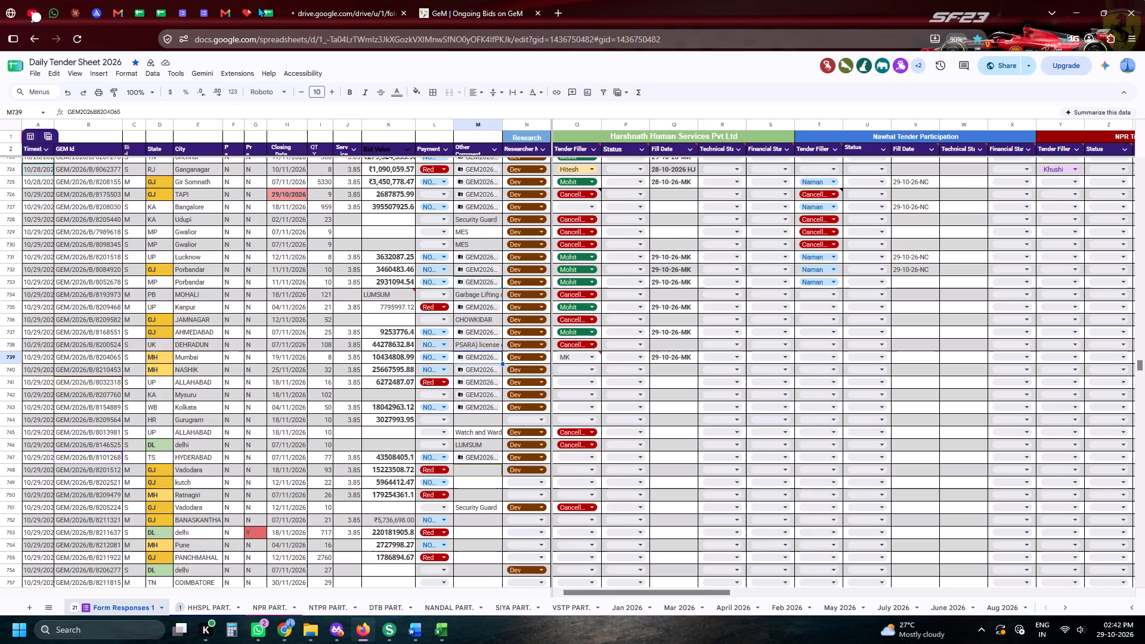
left_click(0, 354)
left_click(41, 357)
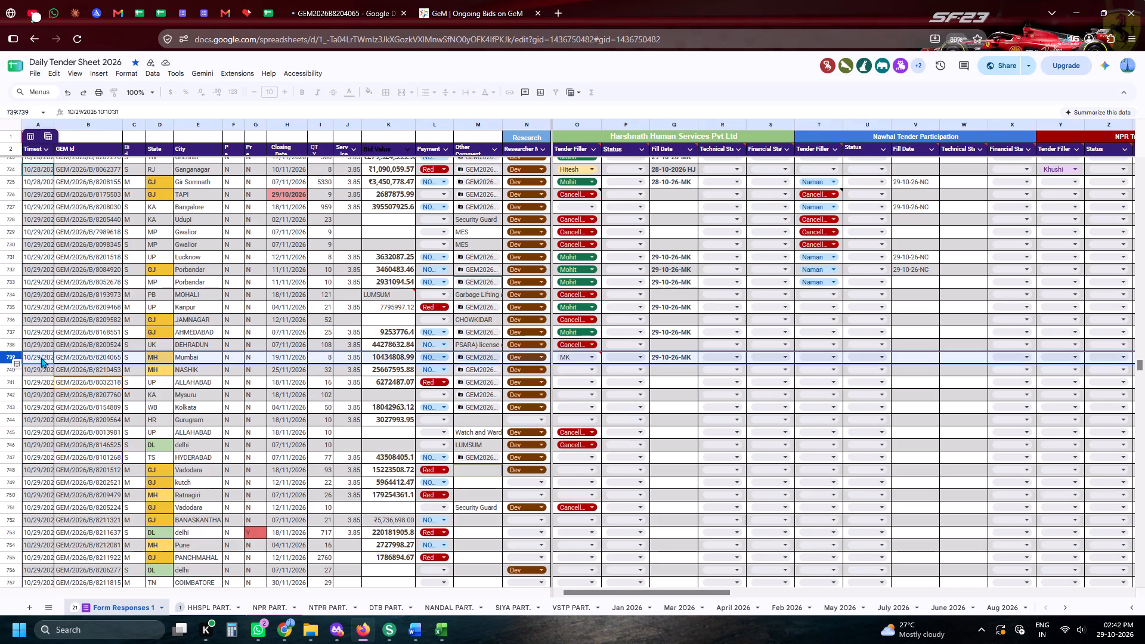
left_click(69, 355)
key("ctrl+c")
key("ctrl+c")
key("ctrl+c")
key("ctrl+c")
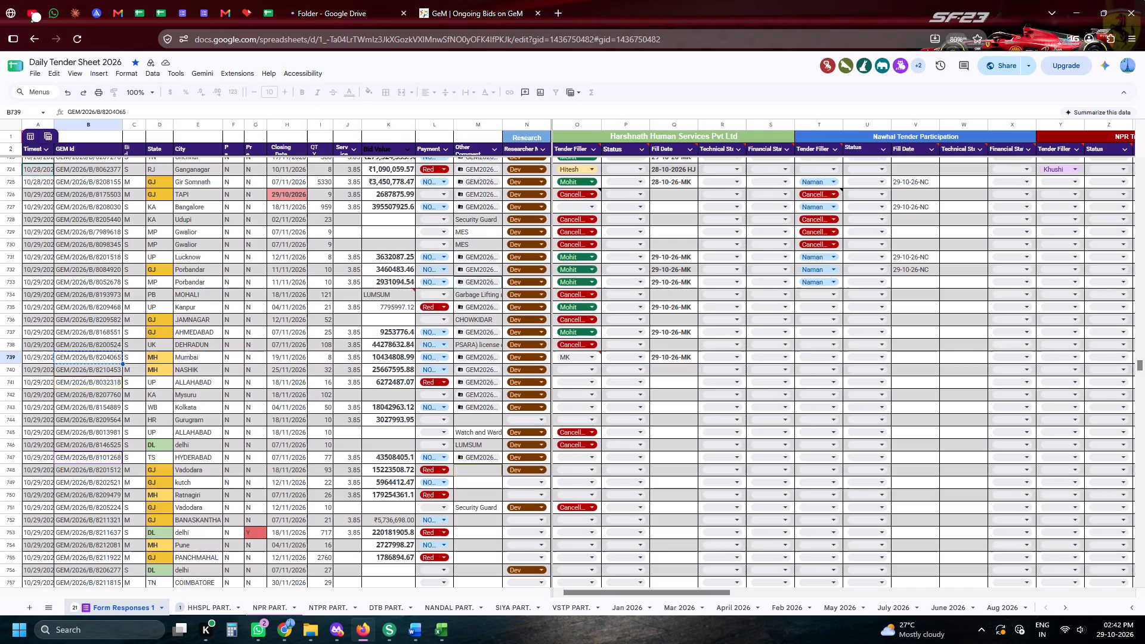
left_click(510, 0)
left_click(729, 153)
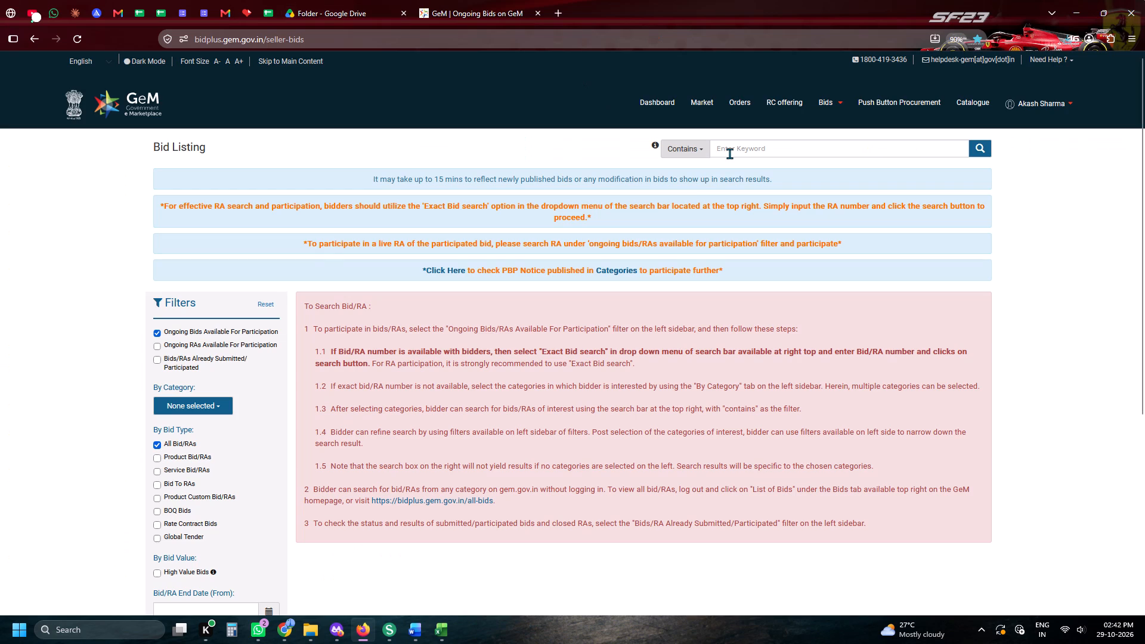
key("ctrl+v")
left_click(679, 141)
left_click(694, 211)
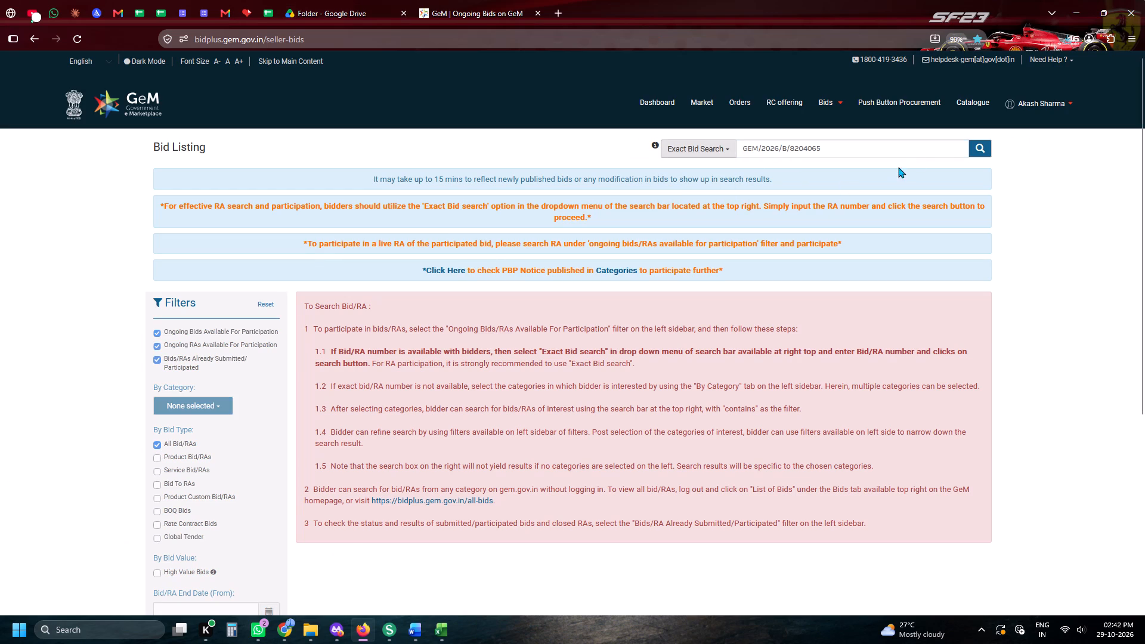
left_click(979, 152)
Download SCOPE OF WORK 01.pdf and MINIMUM WAGES 02.pdf from the Mumbai bid's Drive folder.
left_click(362, 0)
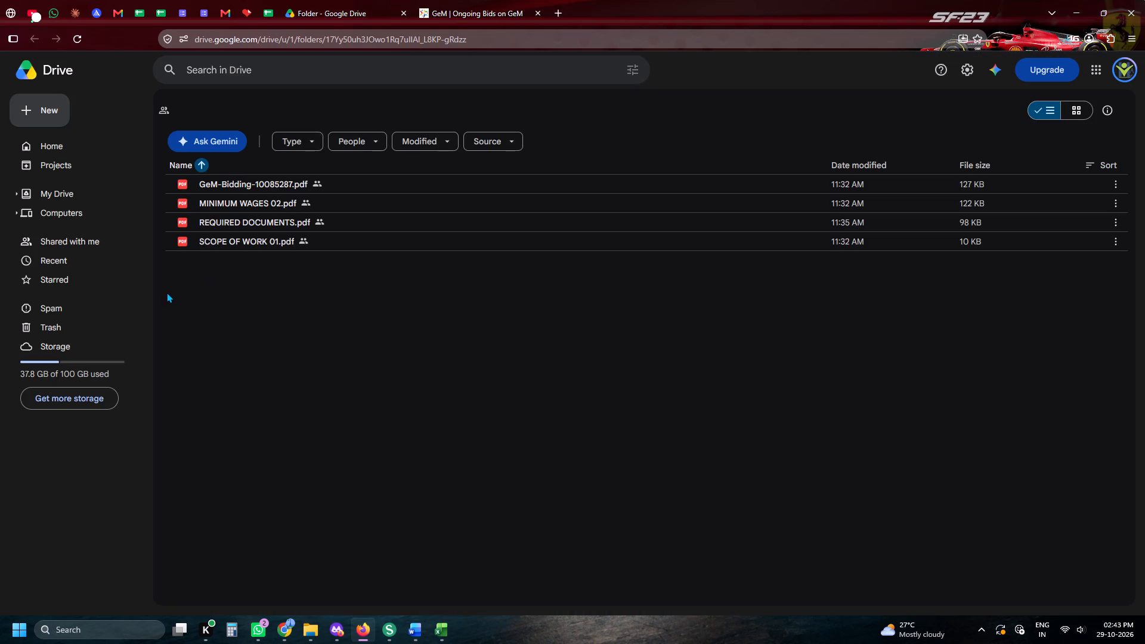
left_click(1053, 237)
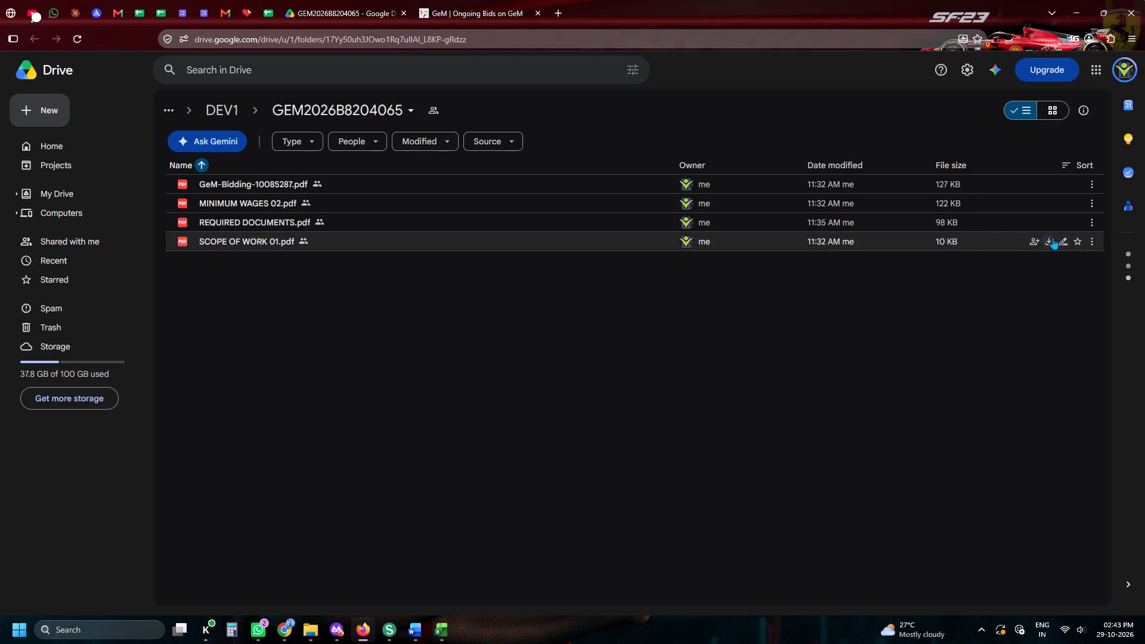
left_click(992, 200)
left_click(1045, 202)
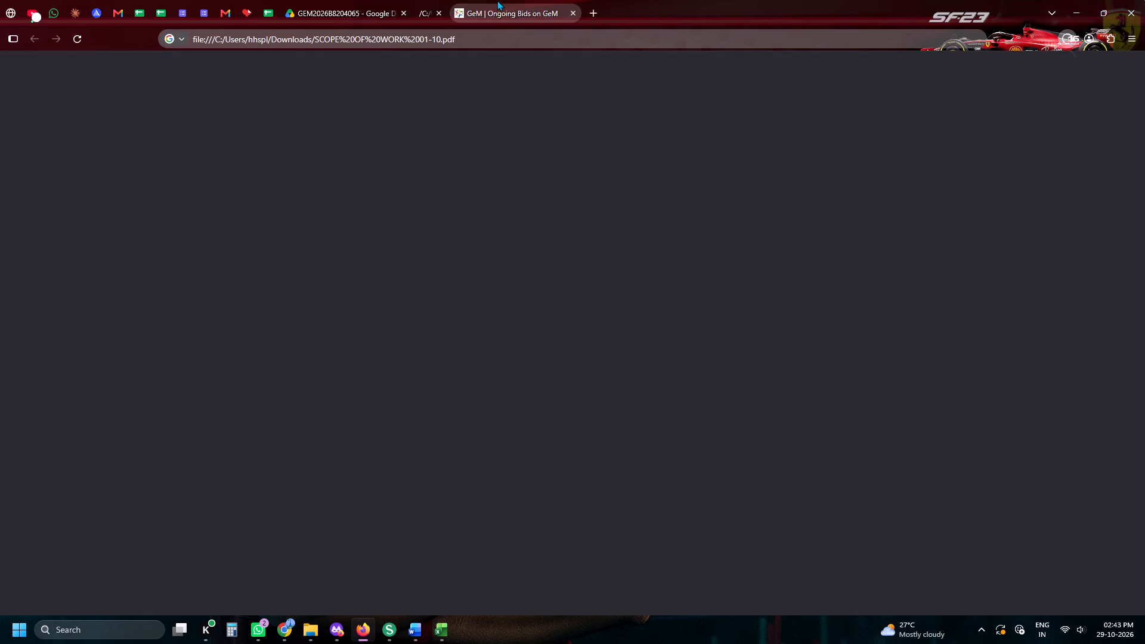
Start participation in the Mumbai bid GEM/2026/B/8204065 on the GeM bid listing.
left_click(497, 0)
left_click(631, 0)
left_click(942, 420)
left_click(942, 408)
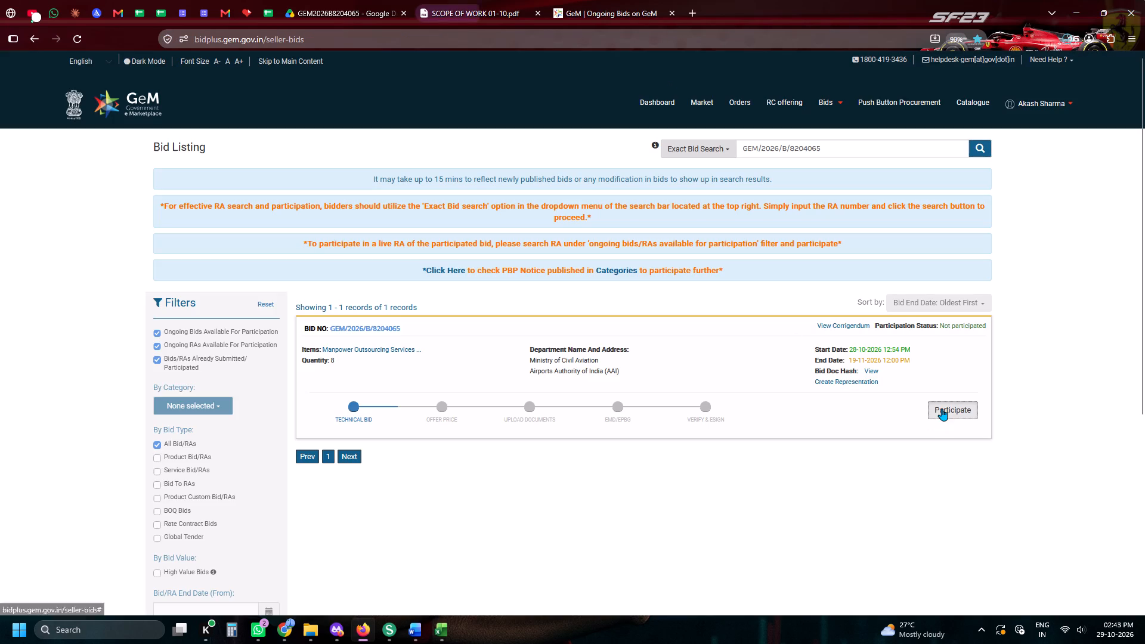
Answer the Beneficial Ownership and Transfer of Technology compliance questions No, No and Yes, and save them.
left_click(673, 122)
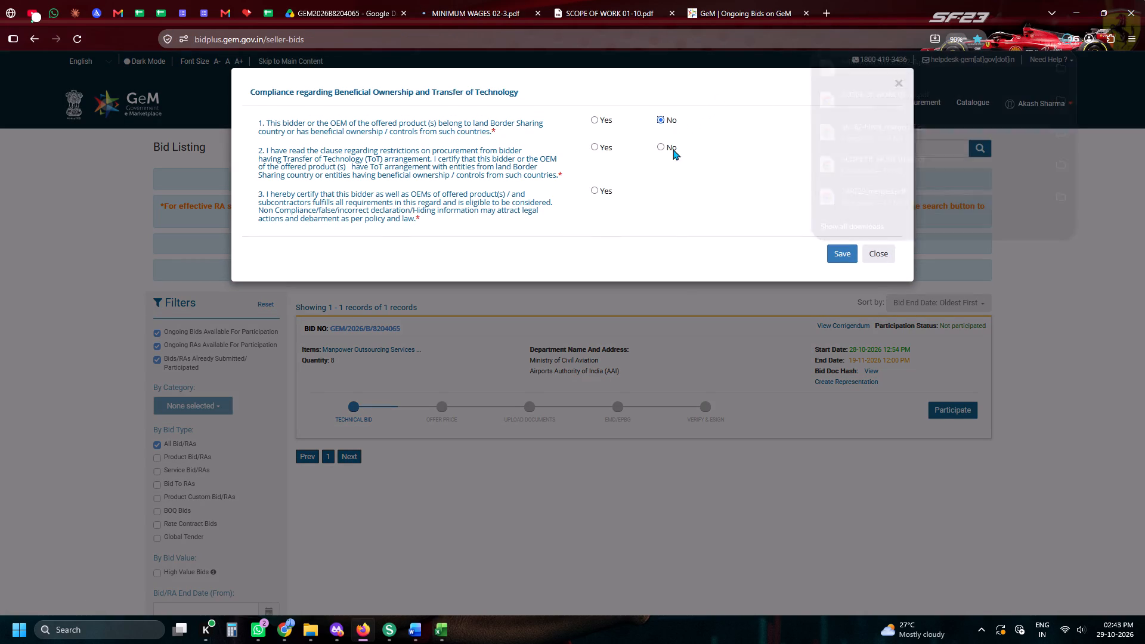
left_click(671, 151)
left_click(606, 191)
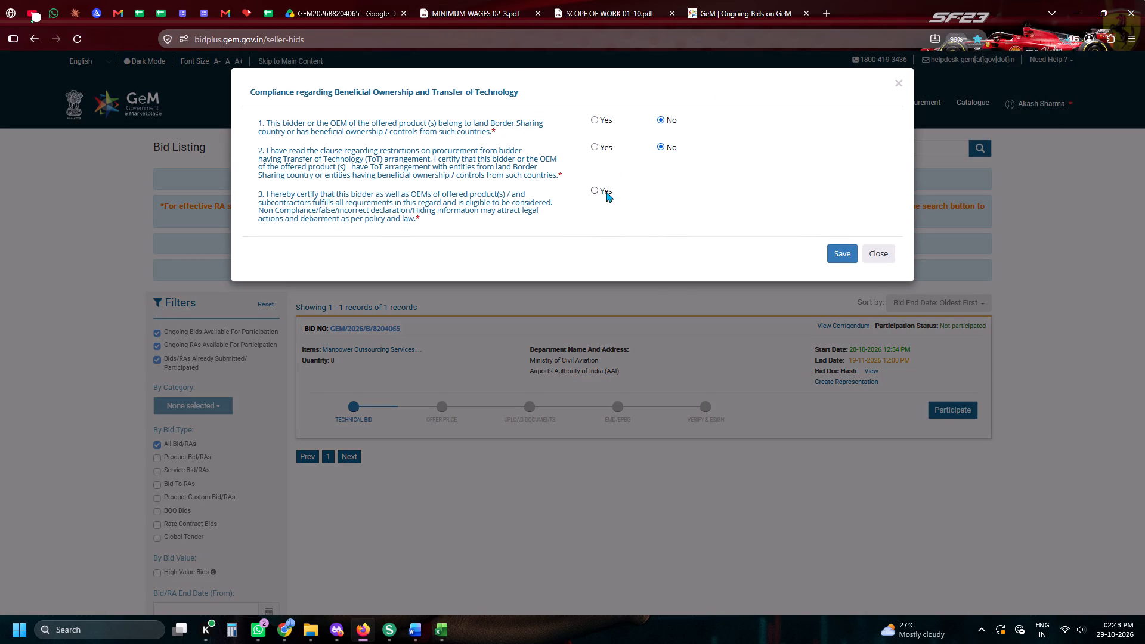
left_click(822, 252)
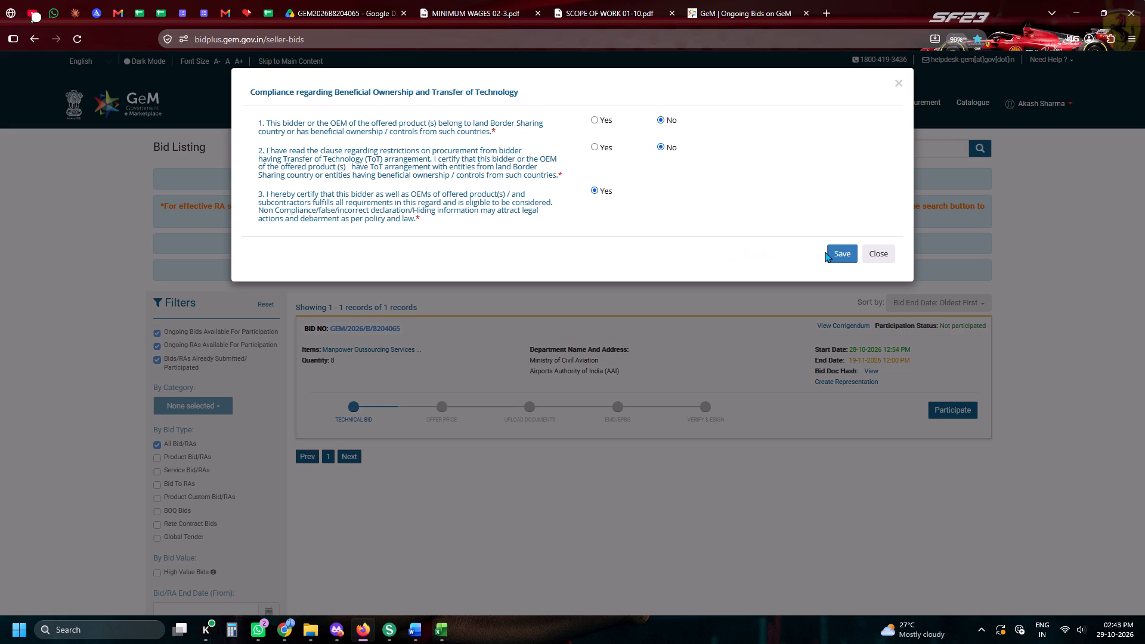
left_click(829, 254)
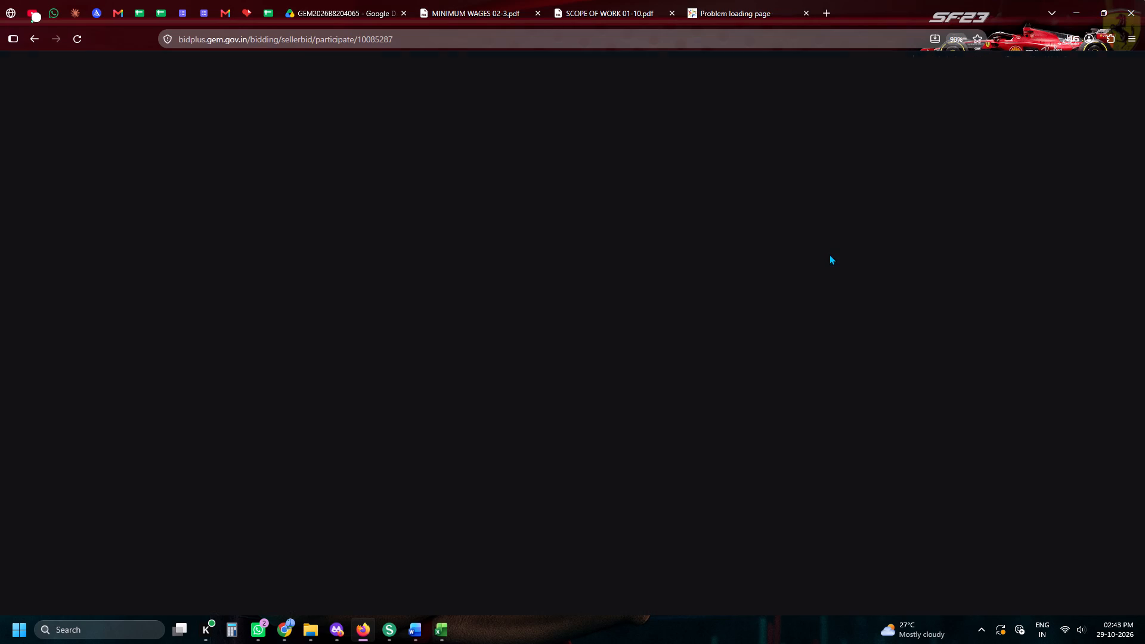
left_click(731, 279)
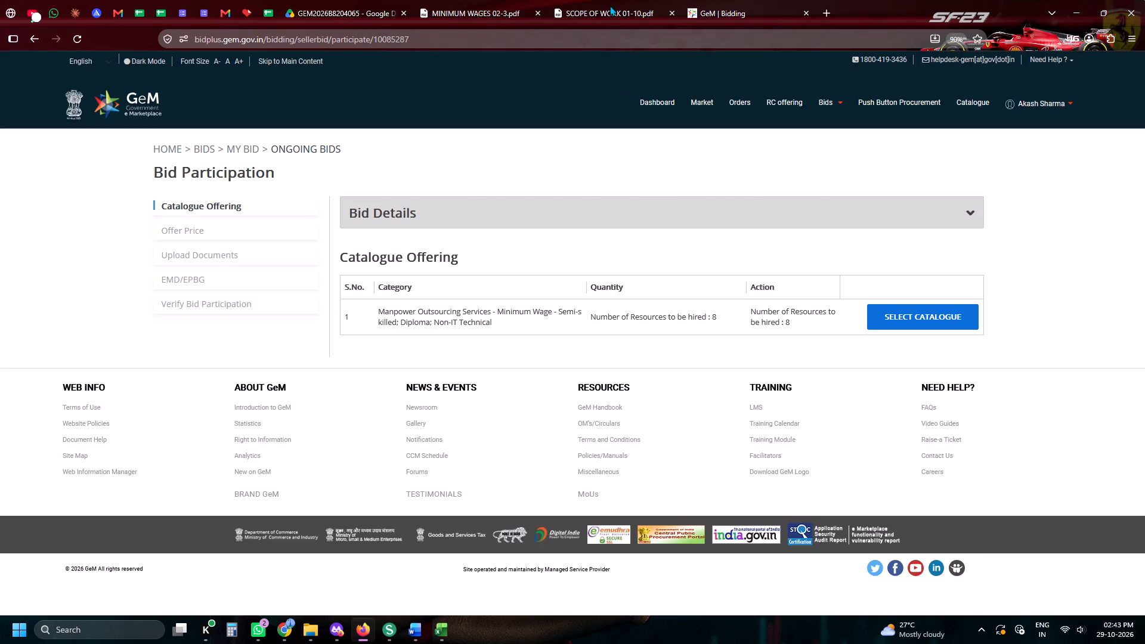
View the Mumbai bid's downloaded scope of work and minimum wages PDFs, and switch to Sejda PDF Desktop.
left_click(609, 2)
left_click(451, 0)
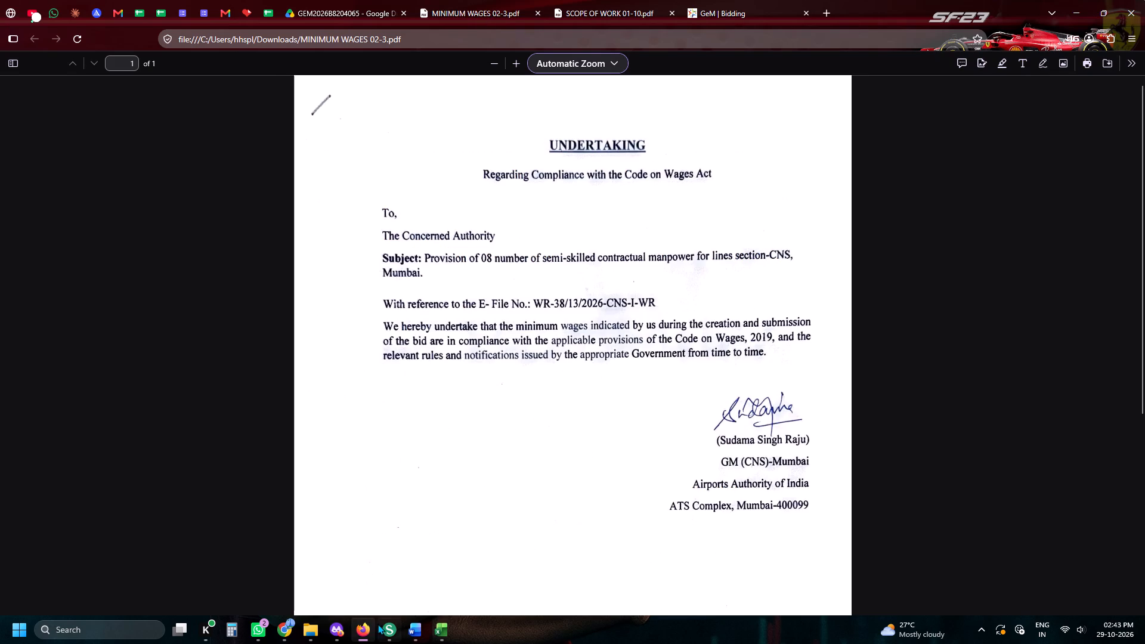
left_click(389, 624)
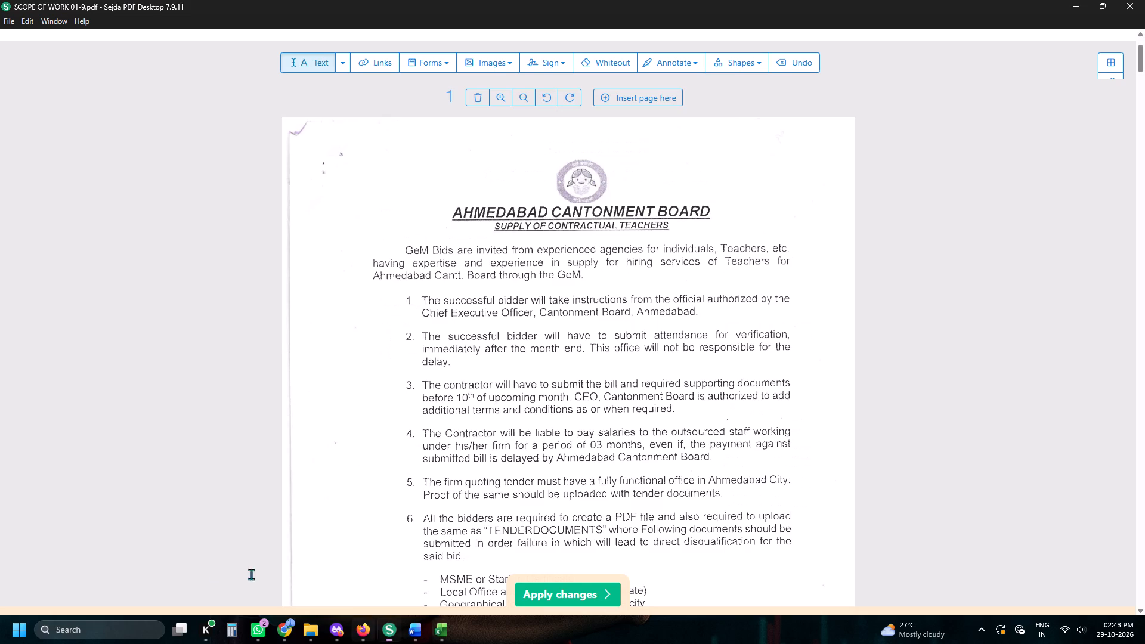
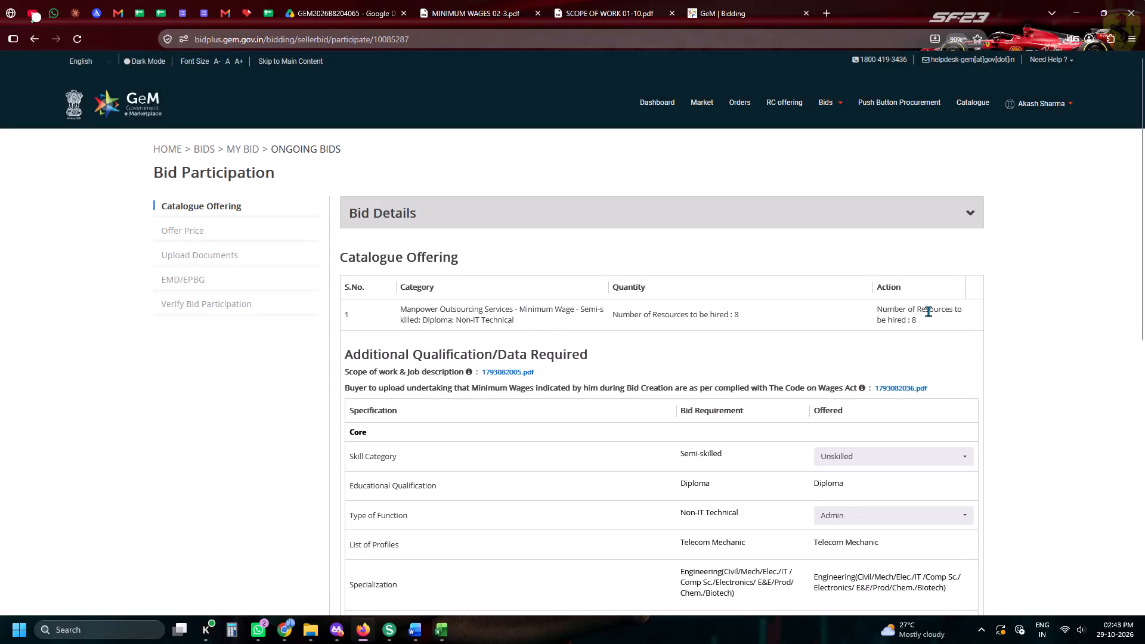
Set the offered Skill Category to Semi-skilled and the Type of Function to Non-IT Technical.
scroll(928, 311, "down", 2)
left_click(828, 287)
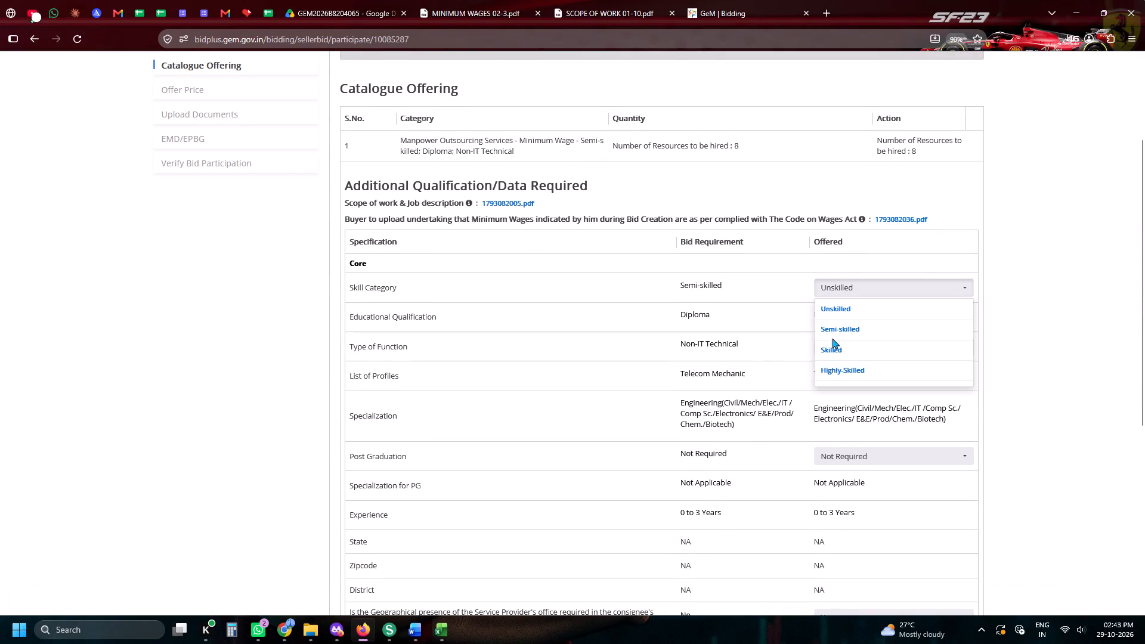
left_click(832, 332)
scroll(832, 332, "down", 2)
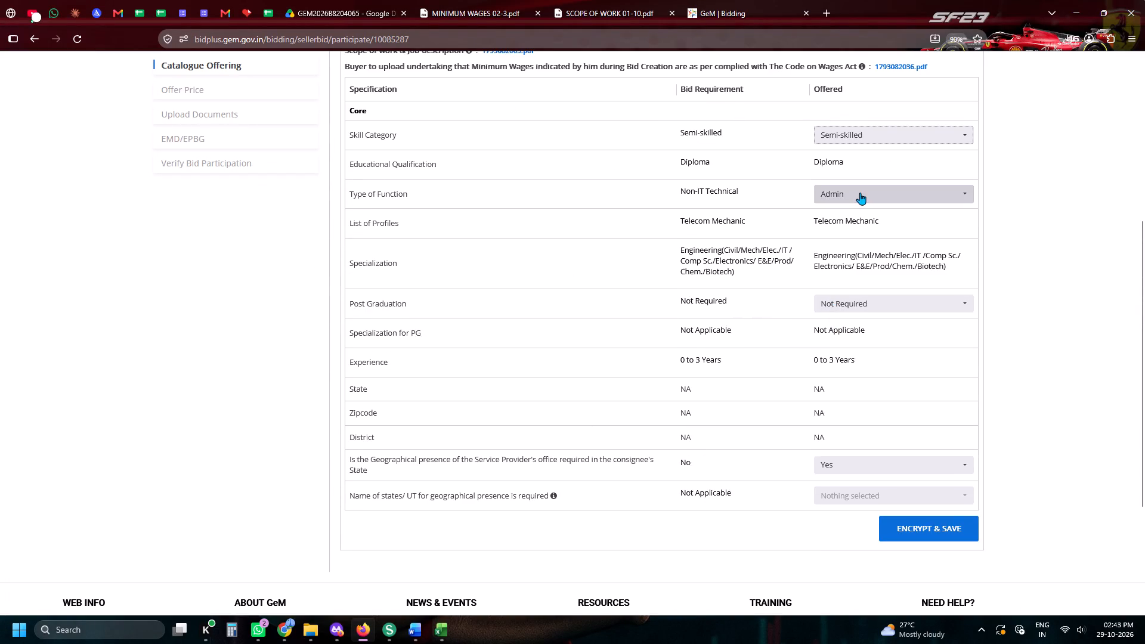
left_click(860, 193)
key("n")
key("n")
left_click(848, 239)
left_click(744, 243)
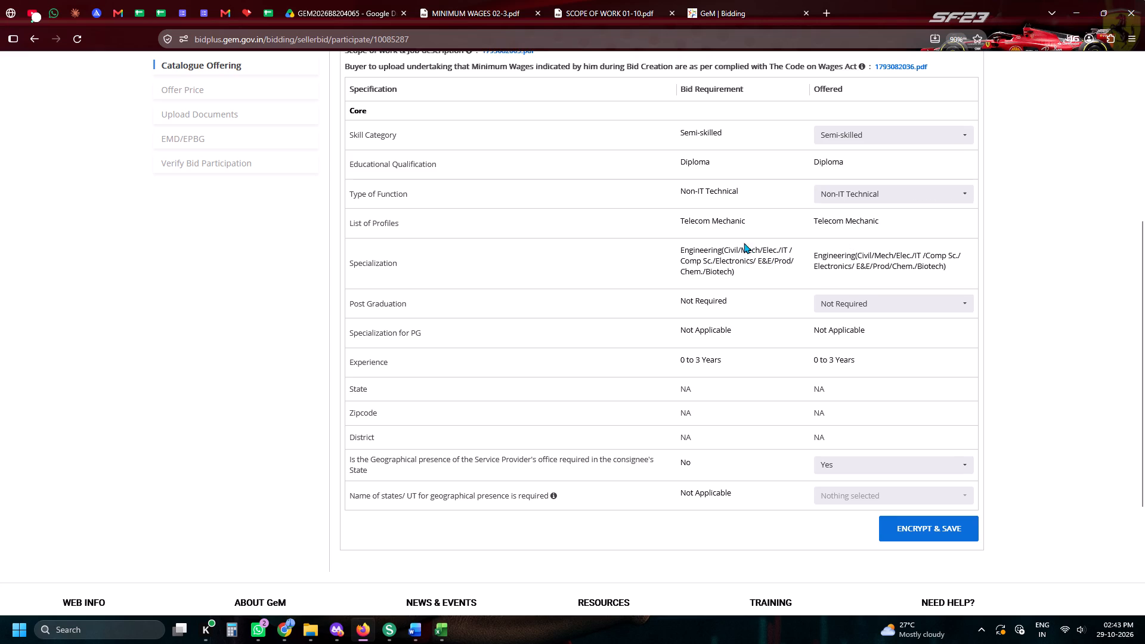
Set the offered geographical presence to No and its states/UT to Not Applicable, then encrypt and save the catalogue offering.
scroll(812, 264, "down", 5)
left_click(834, 282)
left_click(838, 318)
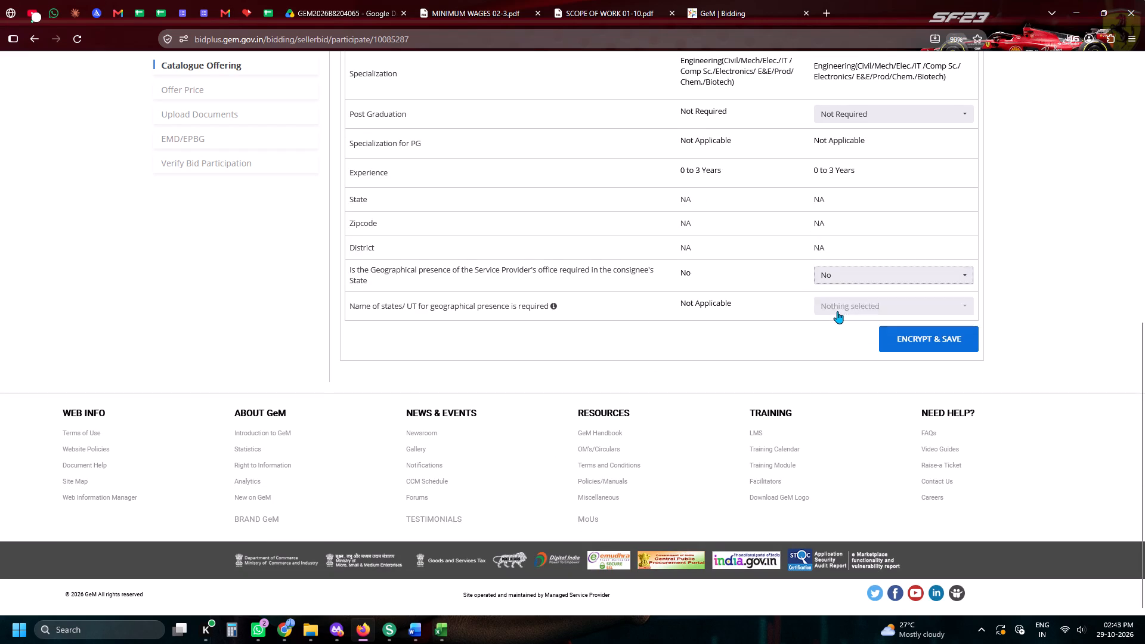
left_click(837, 310)
key("n")
key("n")
left_click(837, 341)
left_click(827, 302)
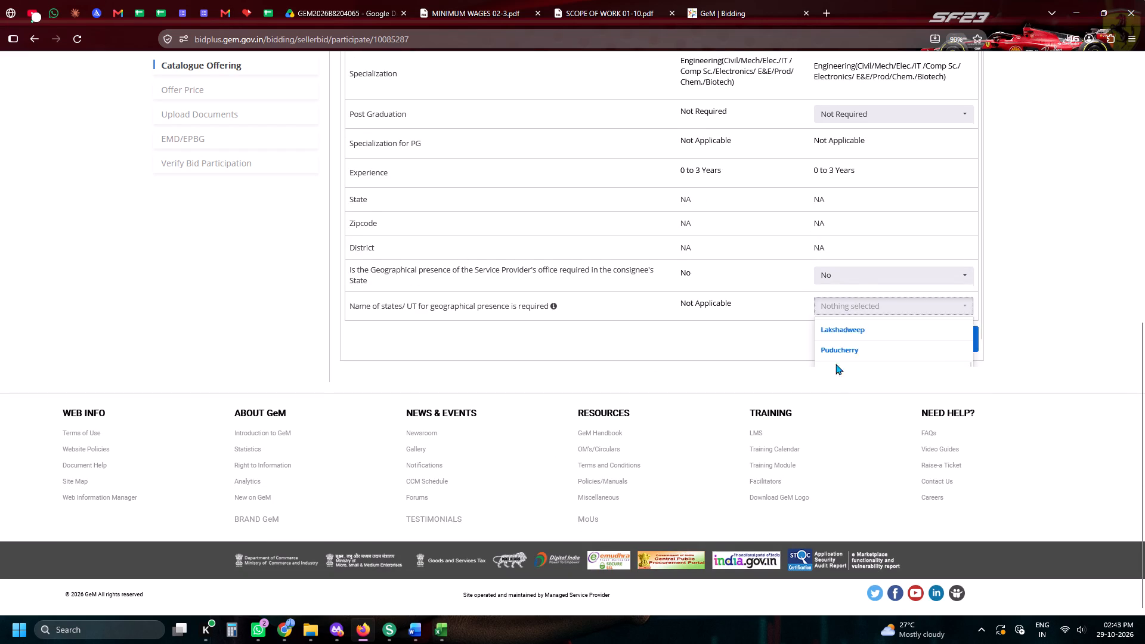
key("n")
key("n")
left_click(835, 349)
left_click(757, 337)
left_click(906, 339)
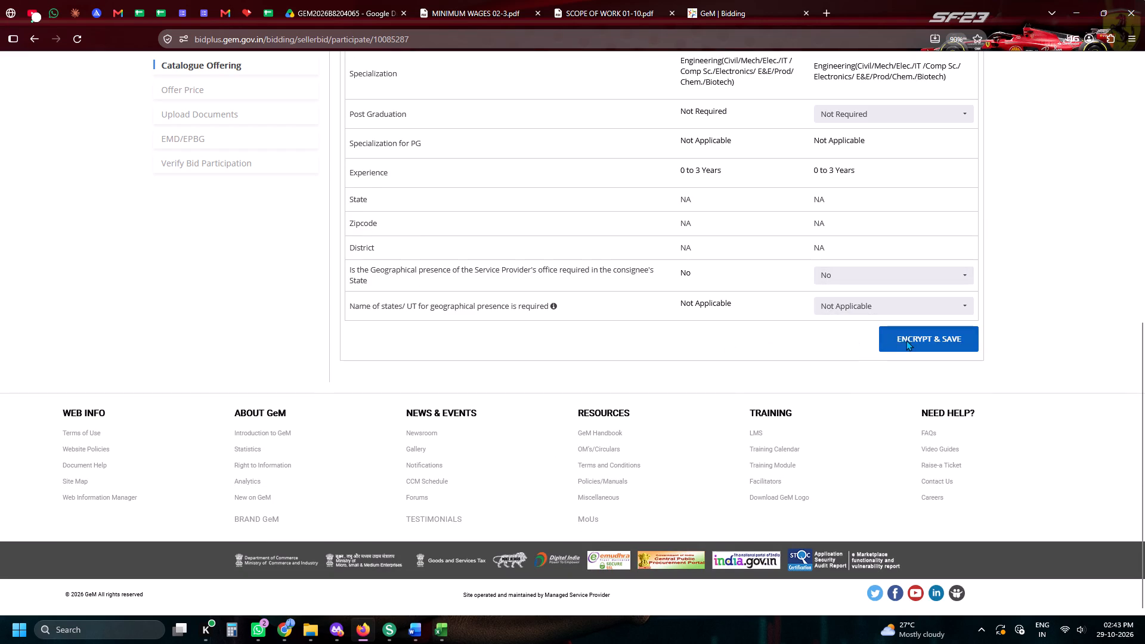
scroll(906, 340, "down", 6)
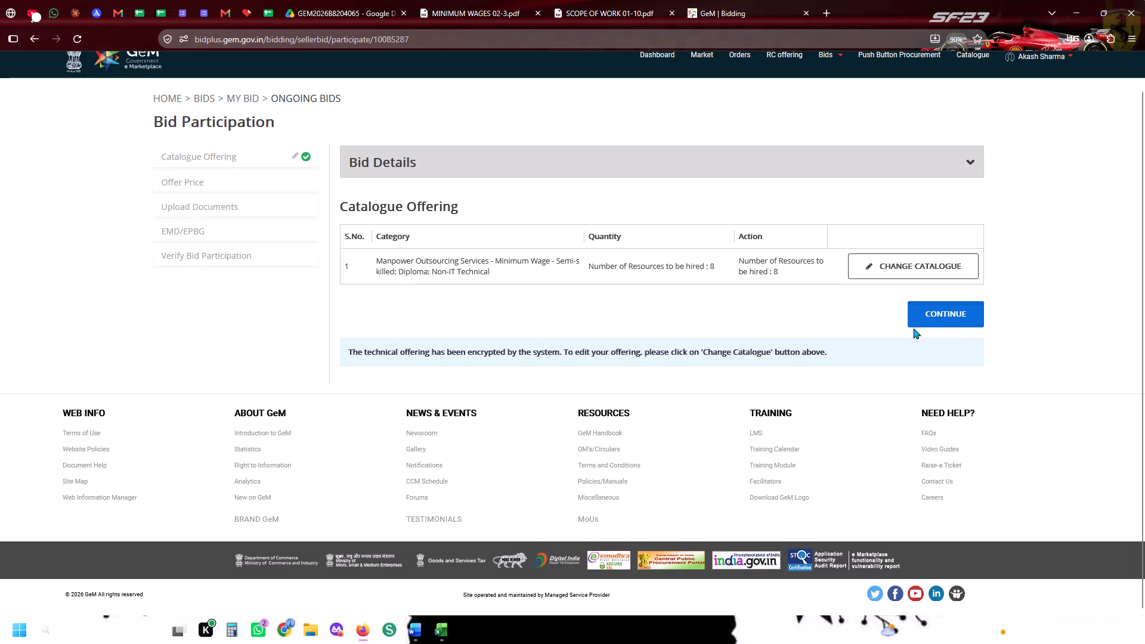
Continue to the offer price, enter a 3.85 percent service charge, accept the estimated total, and encrypt and save it.
left_click(919, 319)
scroll(733, 385, "down", 12)
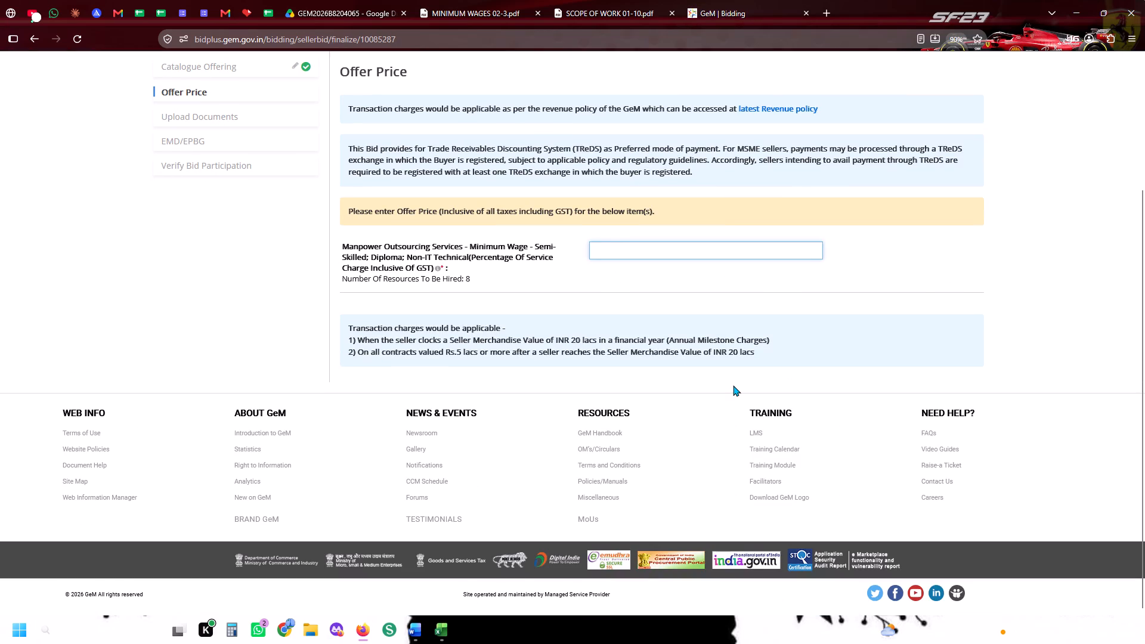
type("3.85")
key("Tab")
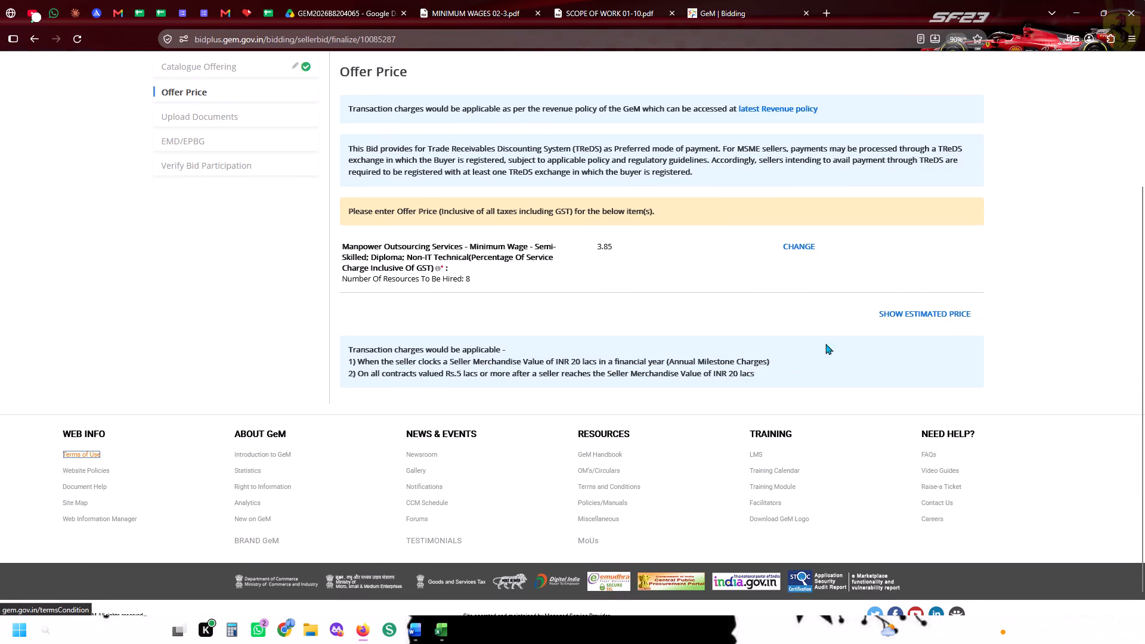
left_click(871, 322)
left_click(896, 320)
scroll(758, 327, "down", 6)
left_click(757, 389)
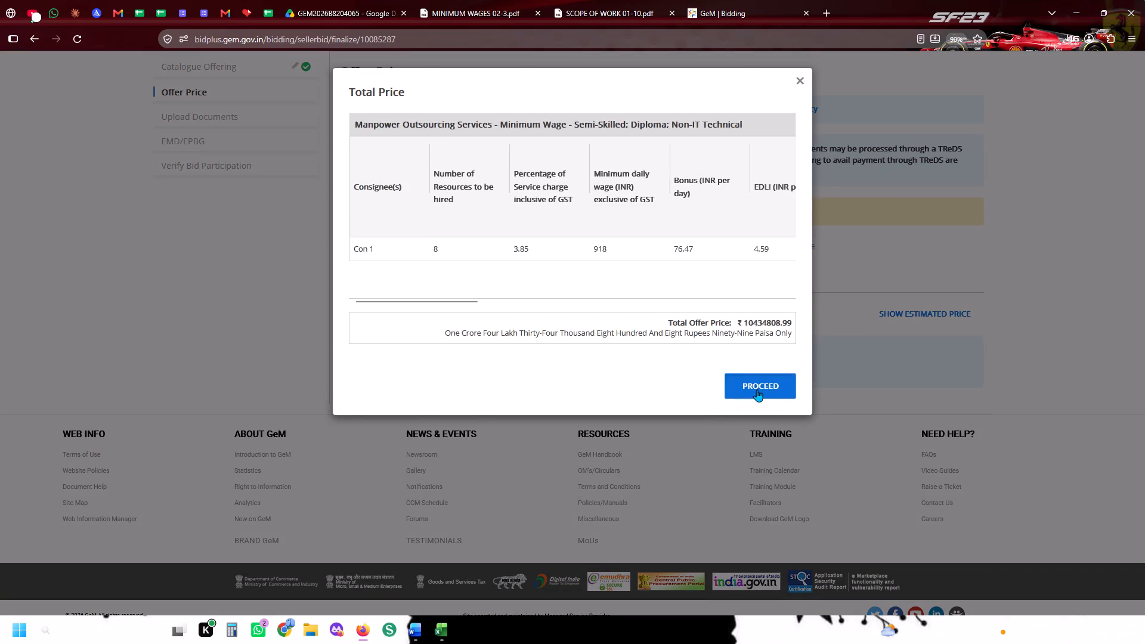
left_click(908, 369)
left_click(910, 345)
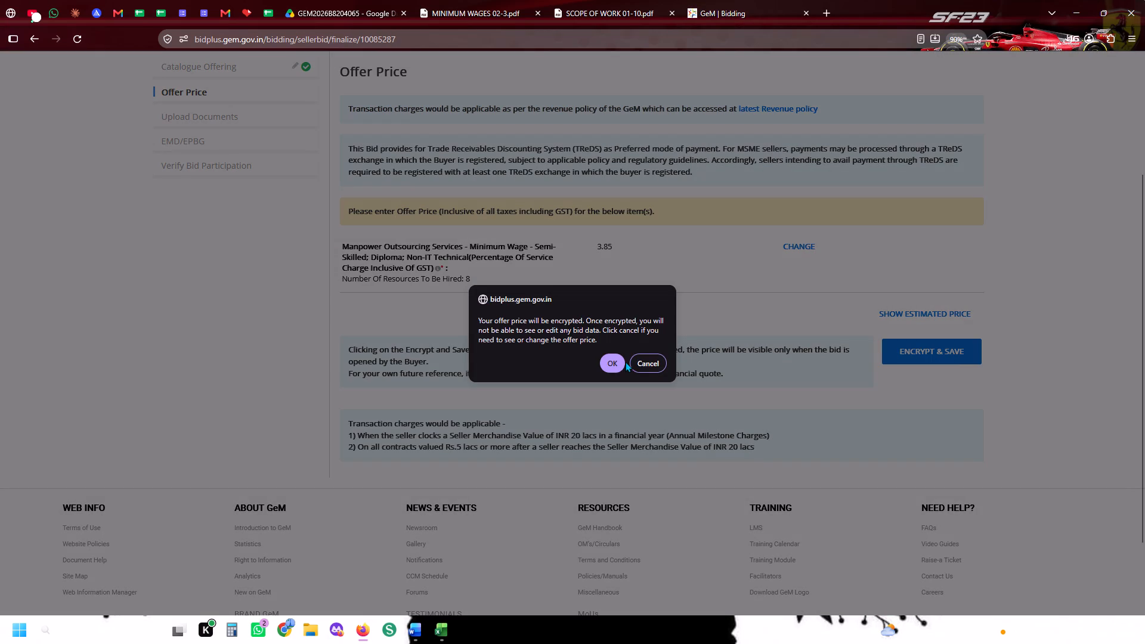
left_click(625, 361)
left_click(618, 362)
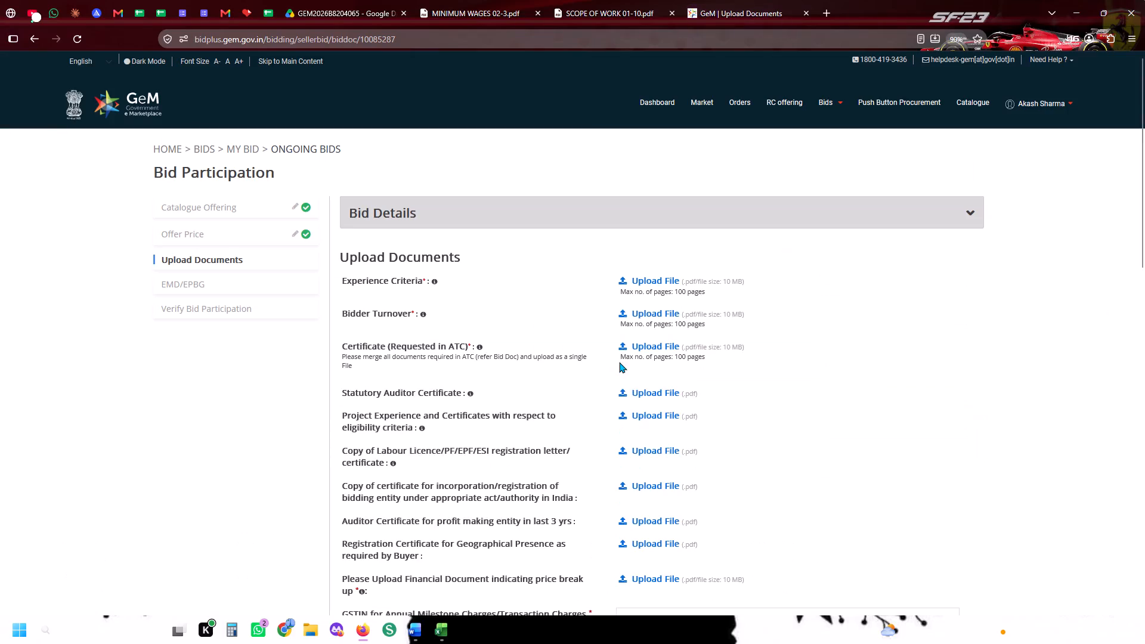
Upload experience-ceretera-hhspl for Experience Criteria and bidder-turnover-certificate-hhspl for Bidder Turnover from the Gem Bid Documents - HHSPL folder.
left_click(654, 267)
left_click(649, 283)
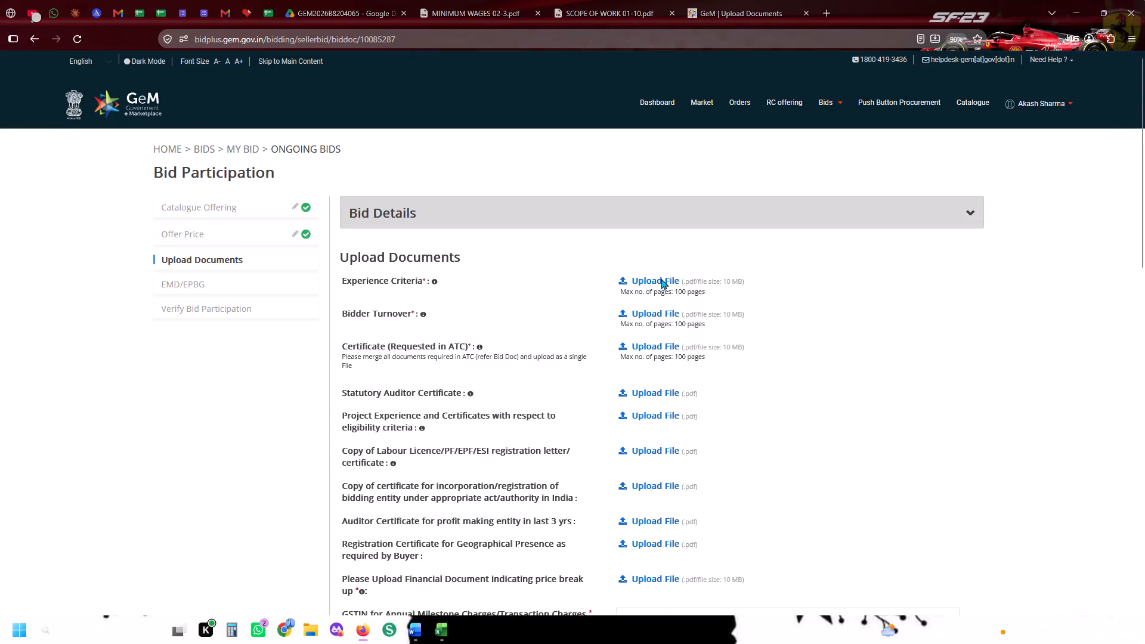
scroll(803, 287, "up", 4)
left_click(840, 243)
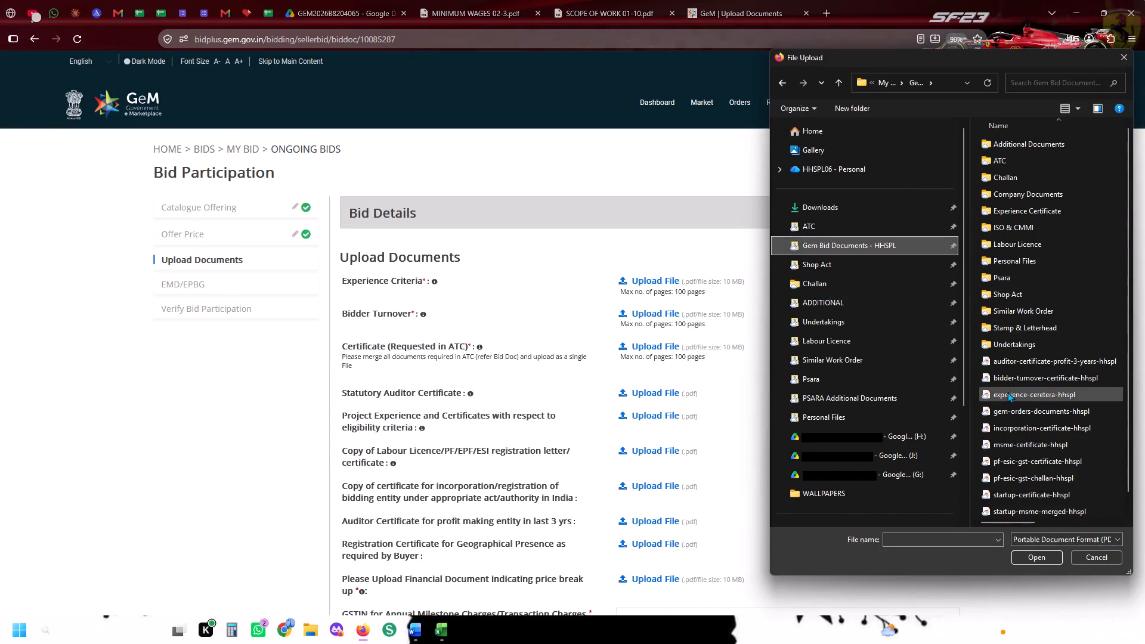
double_click(1007, 392)
left_click(685, 314)
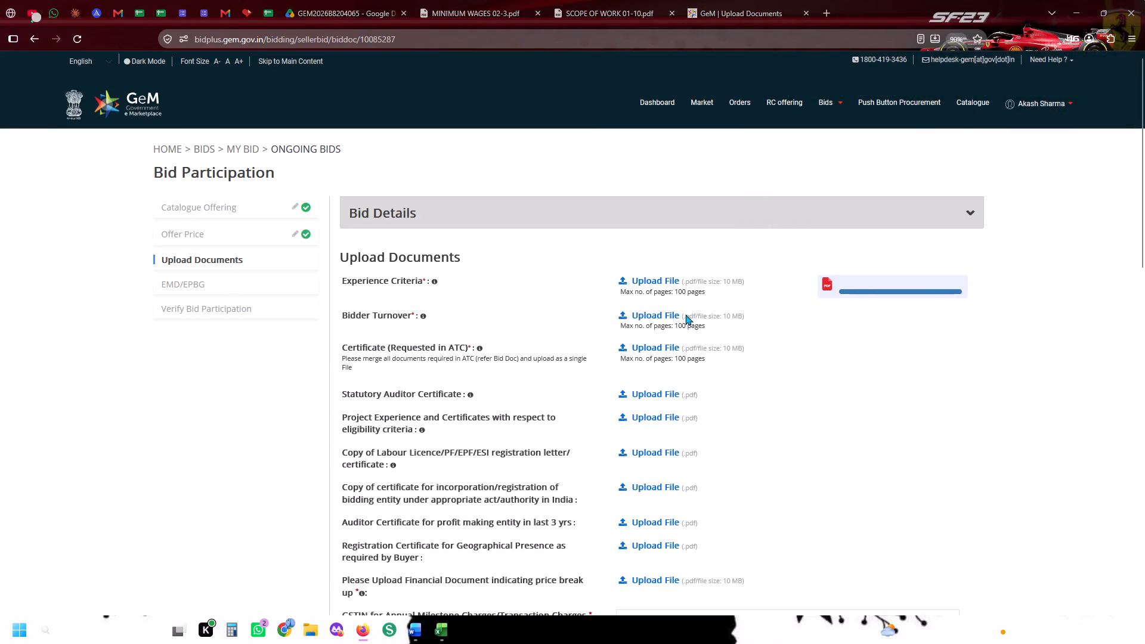
double_click(1002, 380)
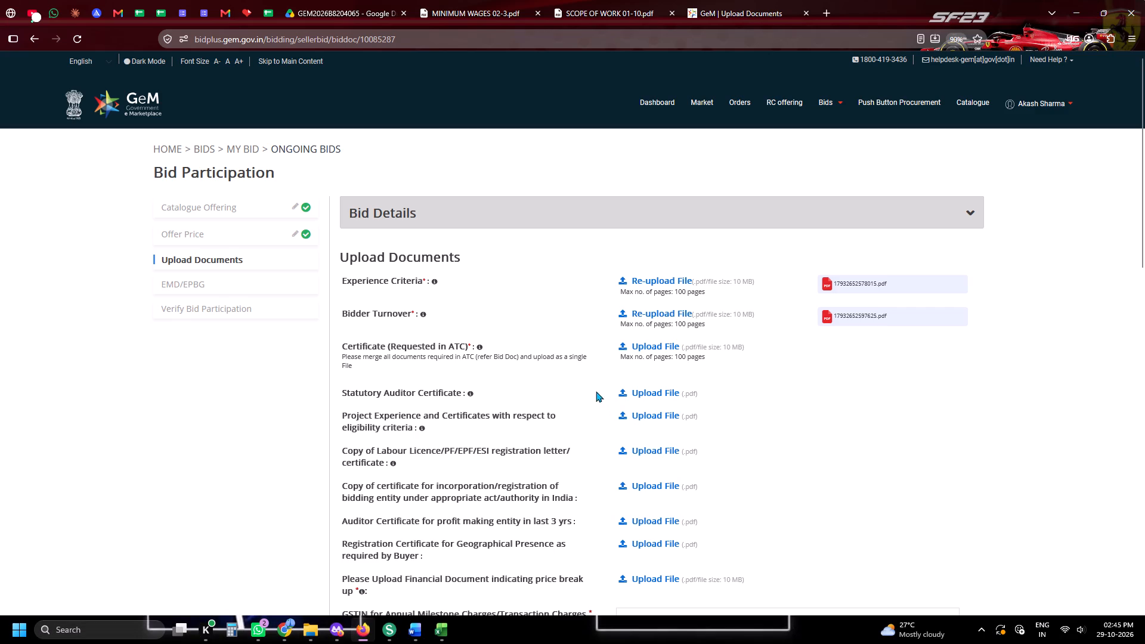
In Sejda PDF Desktop, place the company stamp and director signature at the lower right of SCOPE OF WORK 01-9.pdf's page 1, repeated on all pages.
left_click(352, 0)
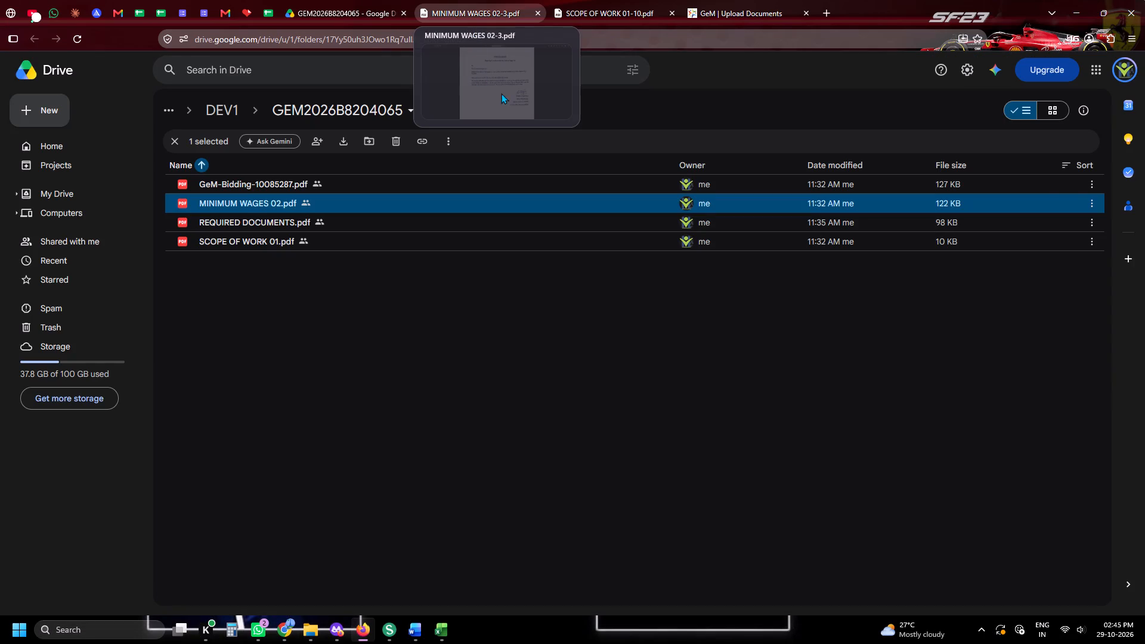
left_click(389, 626)
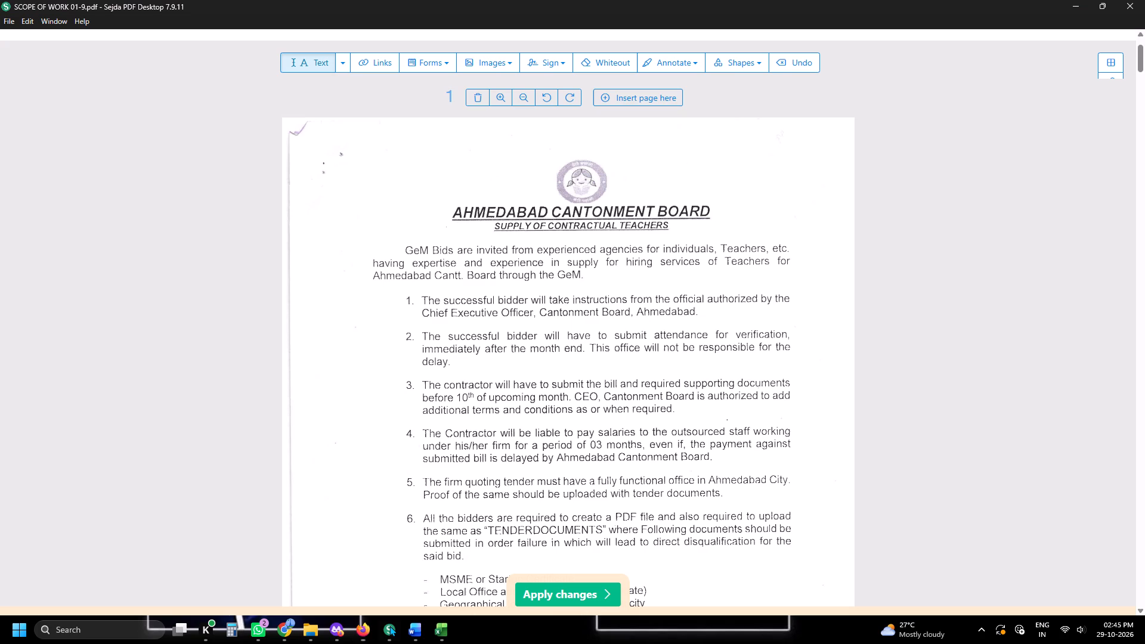
scroll(366, 488, "down", 6)
scroll(617, 418, "down", 5)
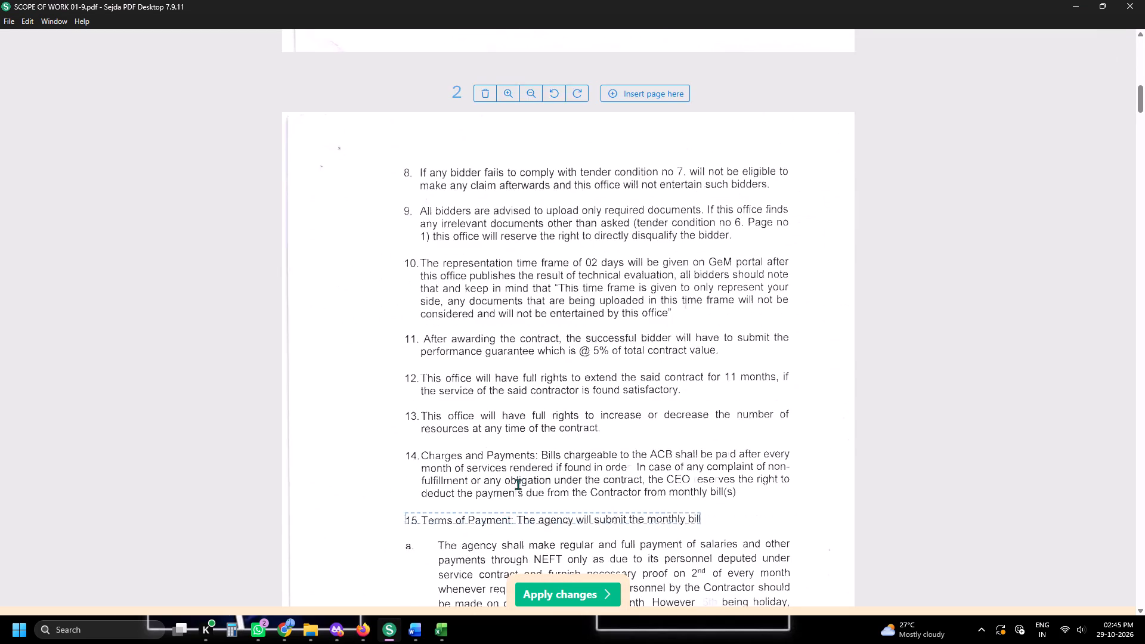
scroll(527, 466, "up", 12)
scroll(617, 247, "down", 10)
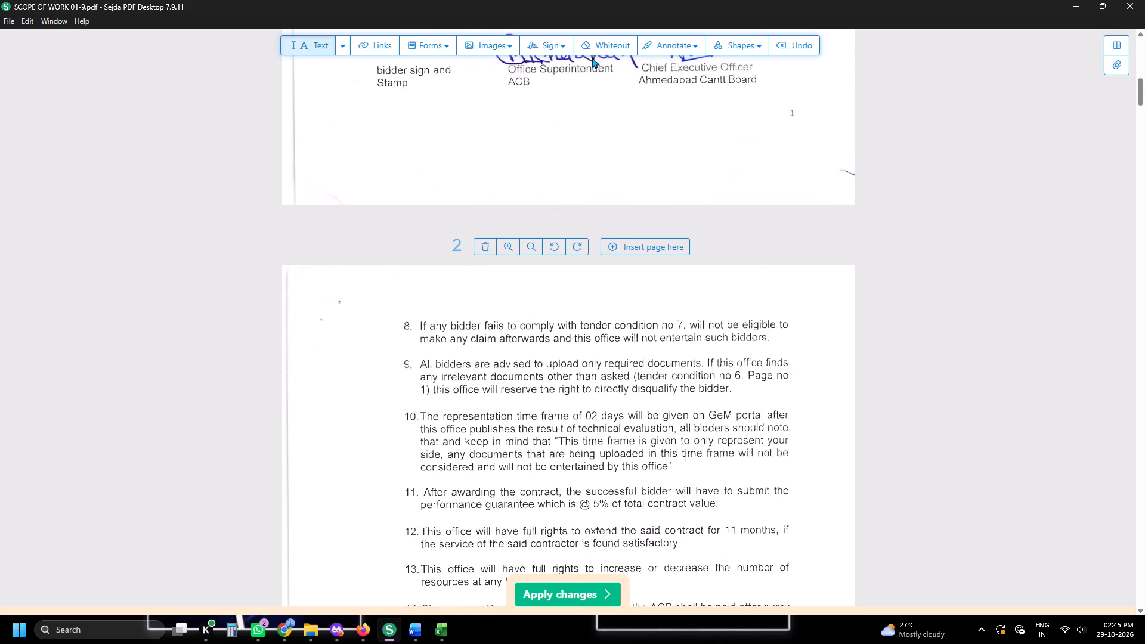
left_click(546, 45)
left_click(592, 120)
left_click(703, 157)
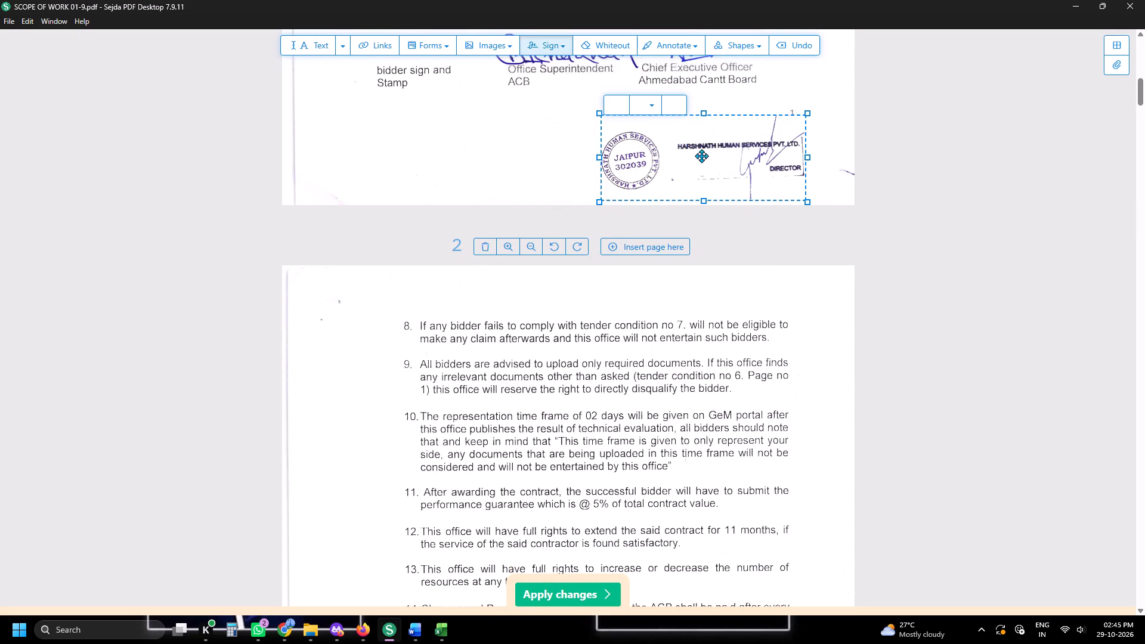
left_click(658, 110)
left_click(658, 134)
key("space")
key("space")
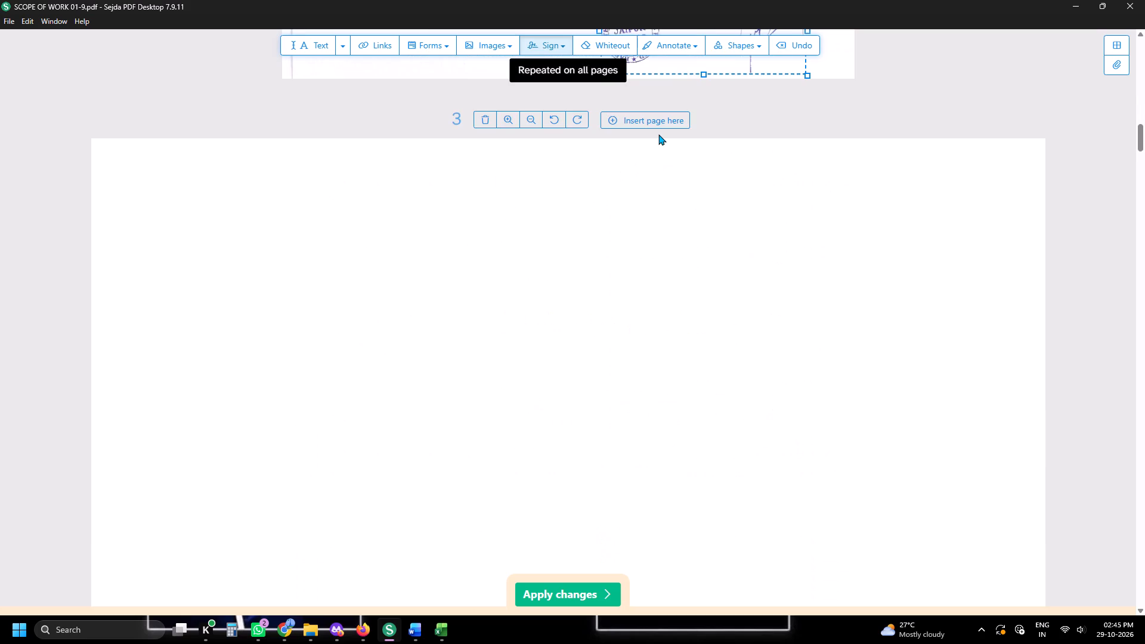
key("space")
key("space")
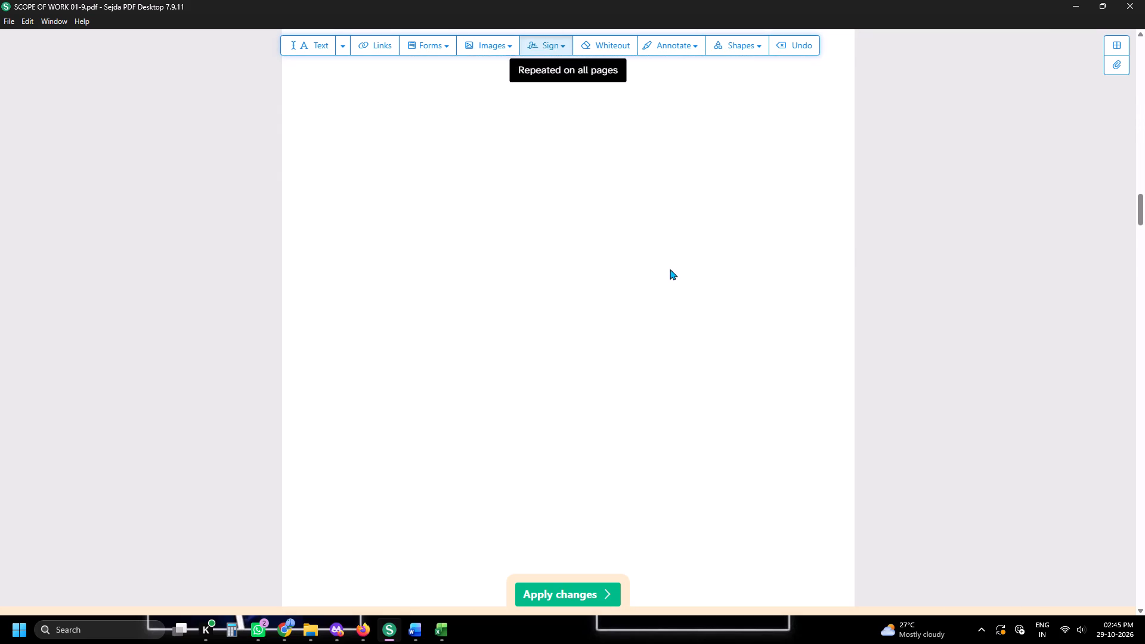
key("space")
scroll(670, 269, "up", 10)
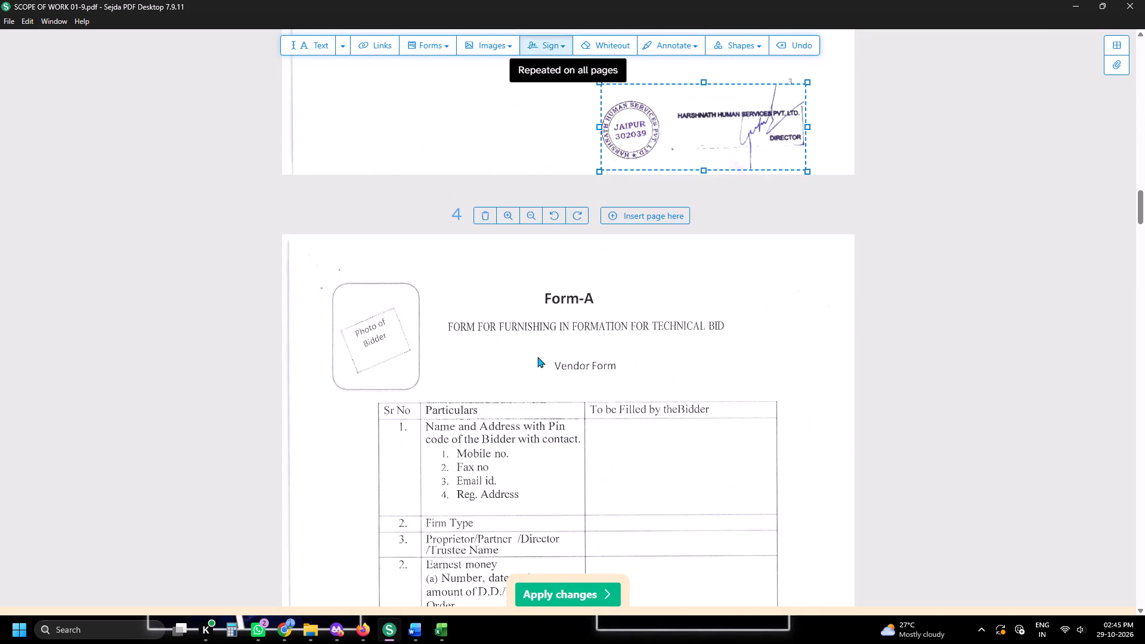
Read REQUIRED DOCUMENTS.pdf in the bid's Drive folder, especially the BCAS clearance item, and check the stamp across the scope of work's pages.
left_click(353, 641)
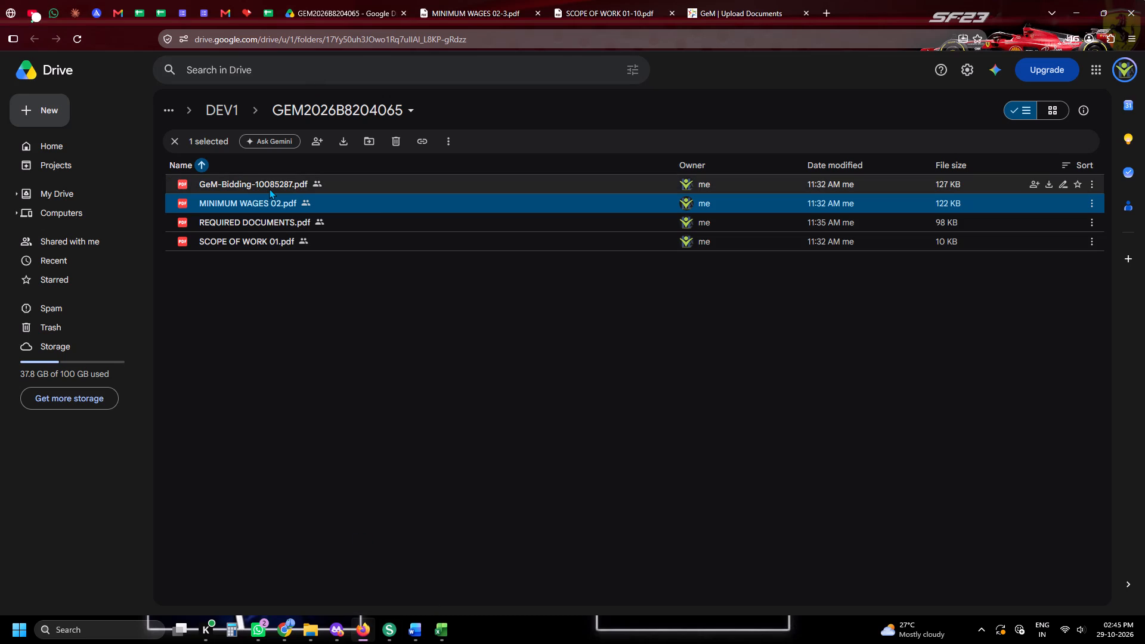
left_click(264, 229)
double_click(264, 229)
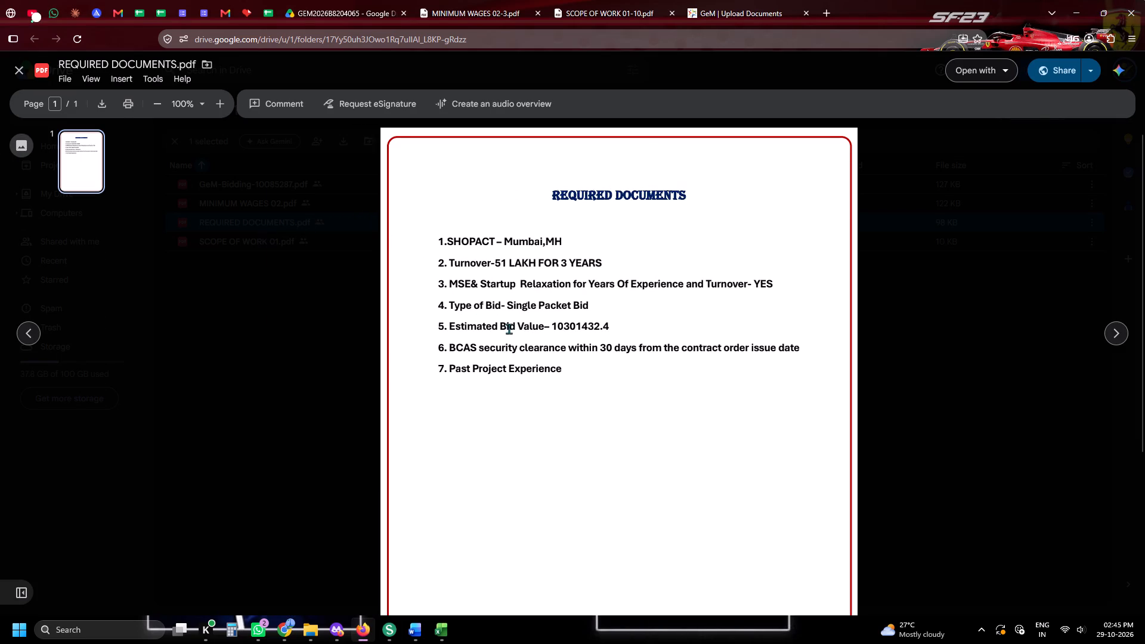
key("alt+Tab")
scroll(522, 349, "down", 20)
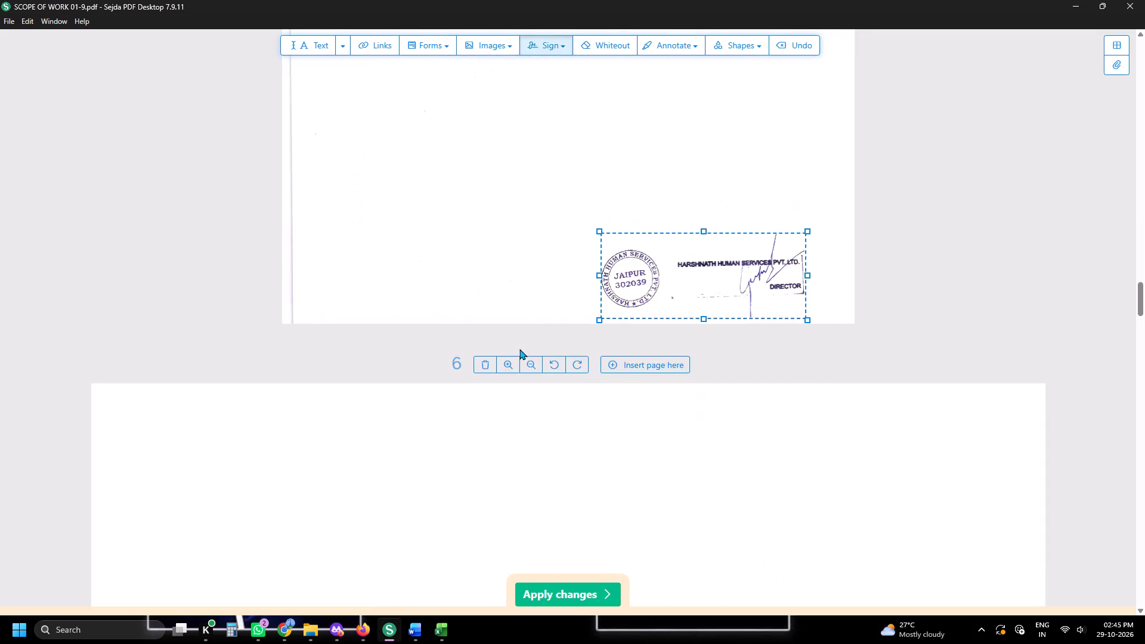
scroll(519, 349, "down", 8)
scroll(519, 349, "up", 6)
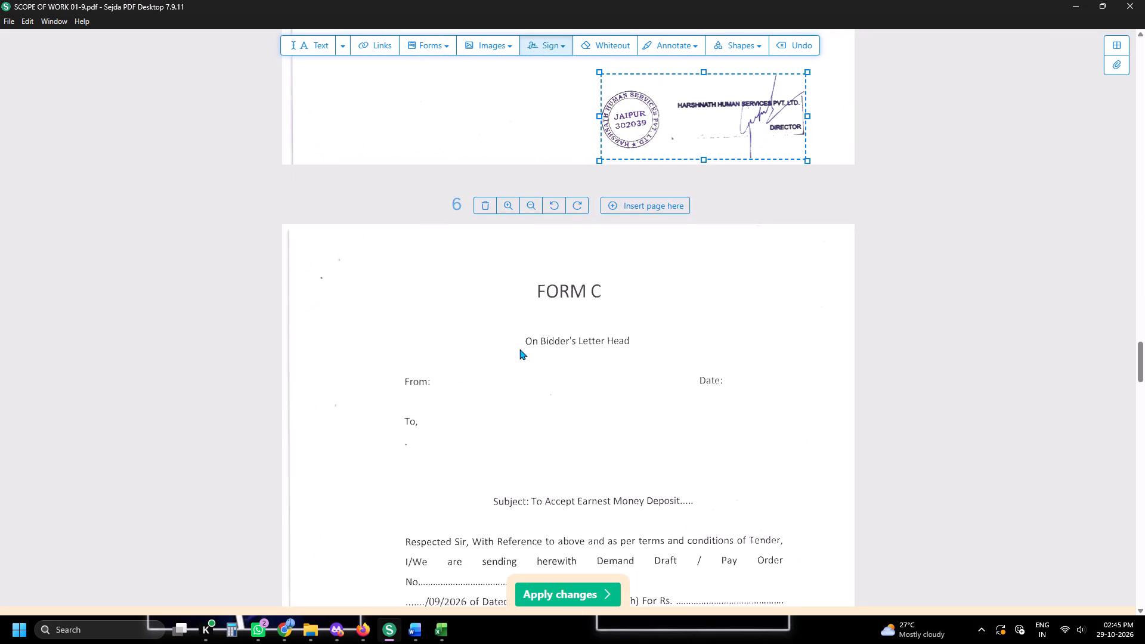
scroll(519, 349, "down", 15)
scroll(519, 349, "down", 15)
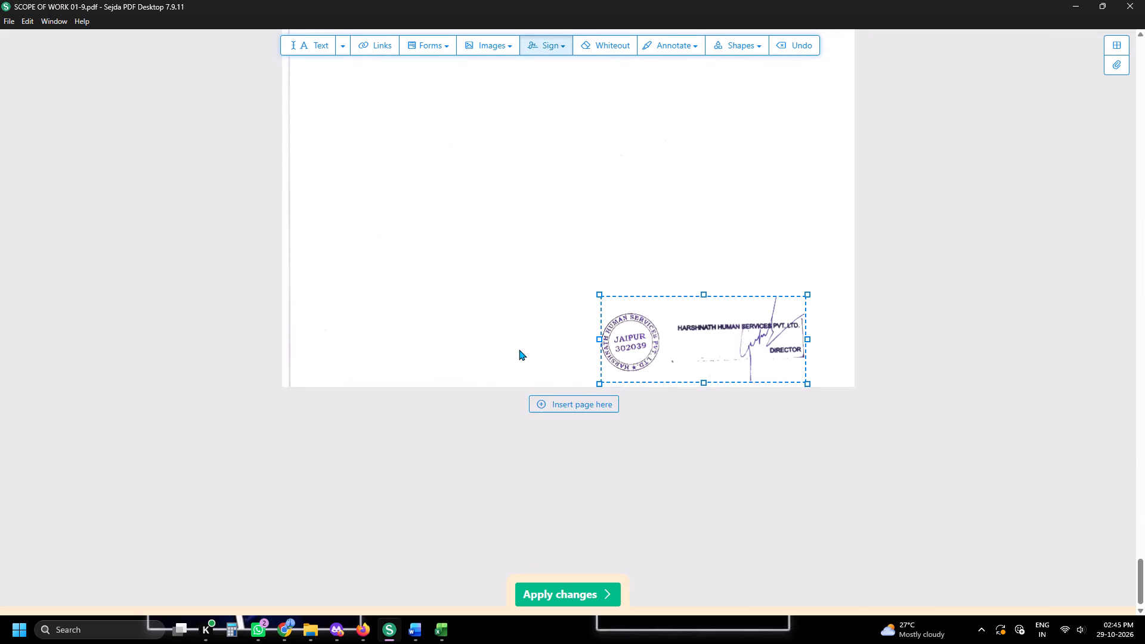
scroll(519, 349, "down", 8)
key("alt+Tab")
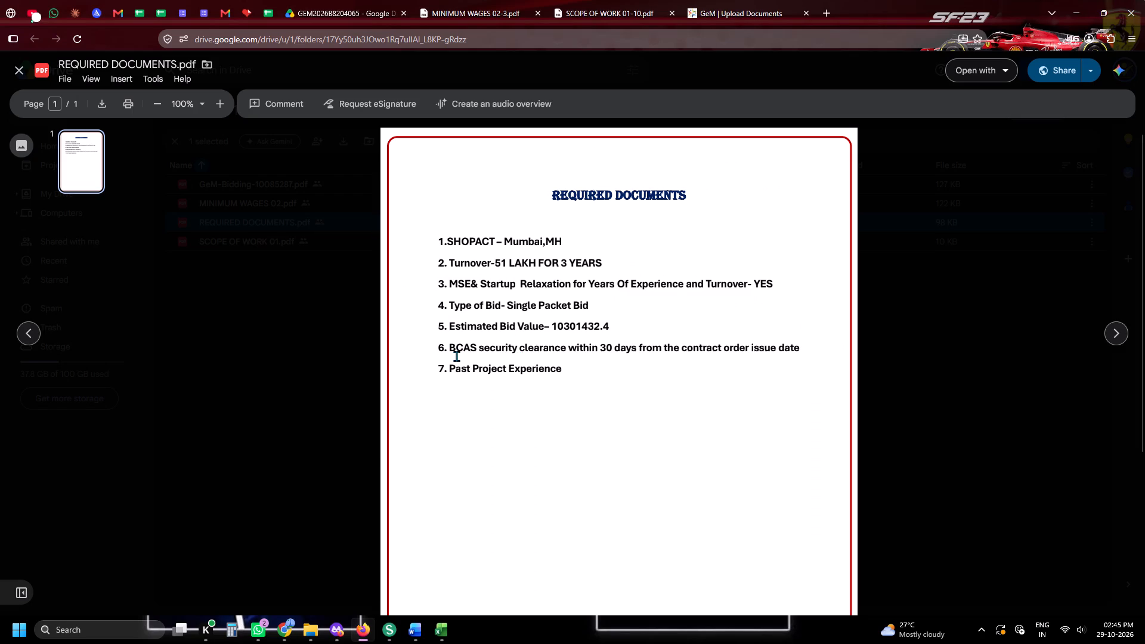
left_click_drag(456, 356, 838, 351)
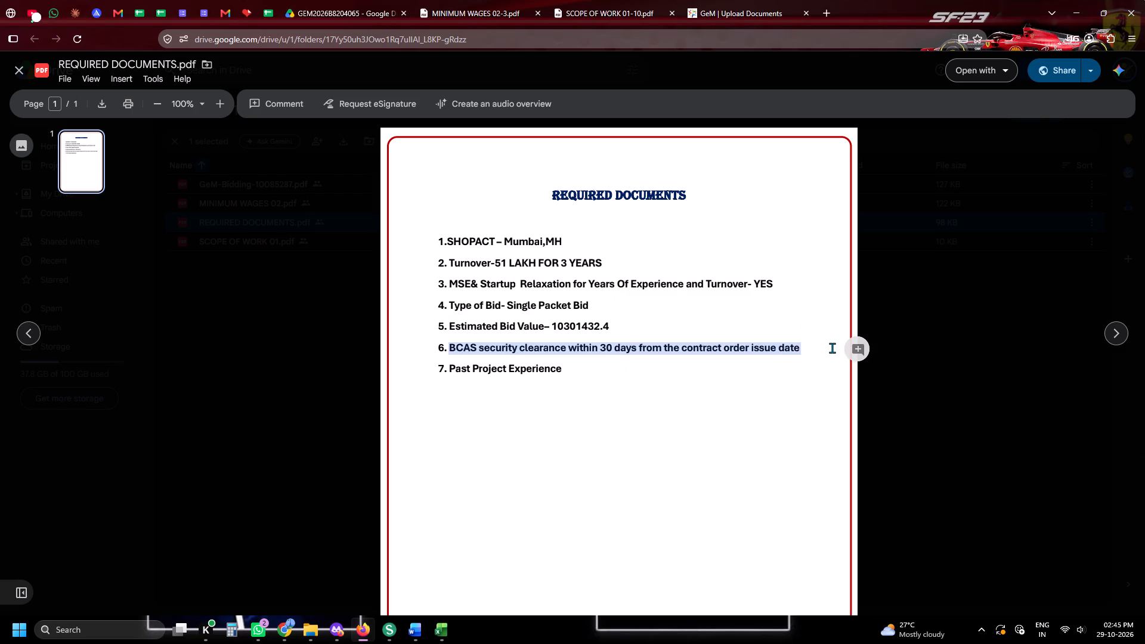
Apply the stamp changes in Sejda, save the PDF to Downloads as edited_SCOPE OF WORK 01-9, and return to Firefox.
key("alt+Tab")
left_click(385, 130)
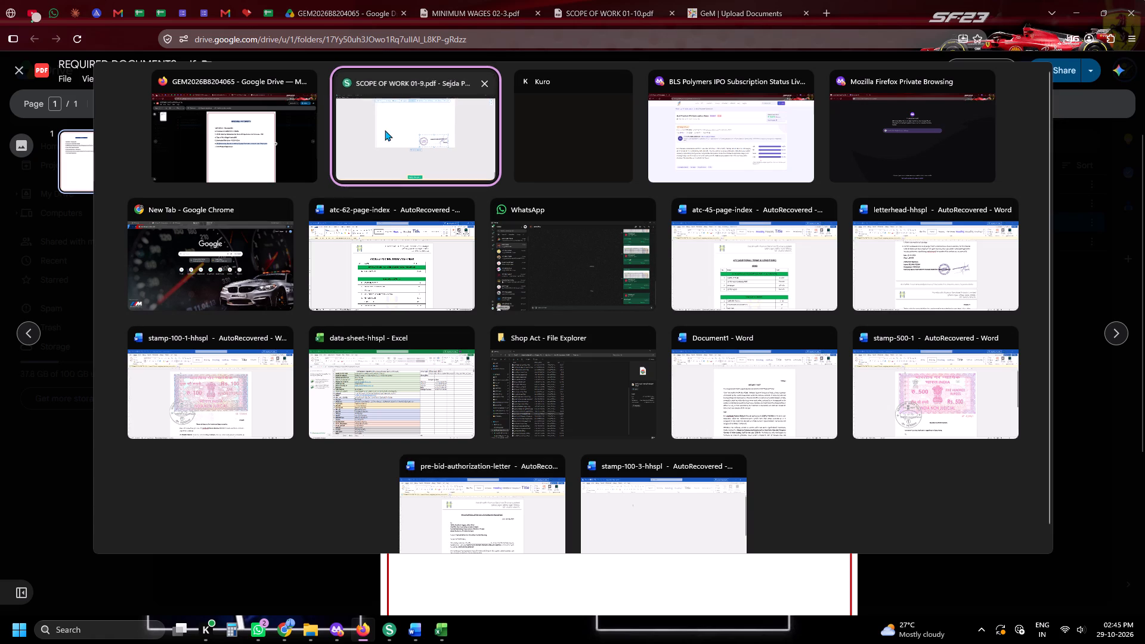
left_click(543, 603)
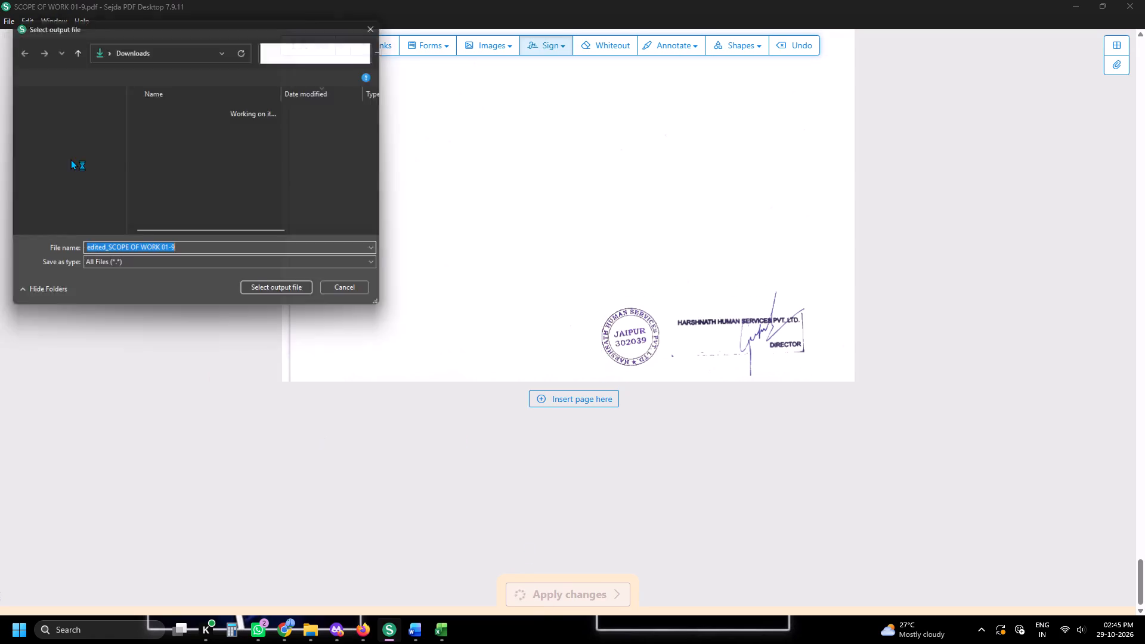
left_click(67, 119)
left_click(72, 133)
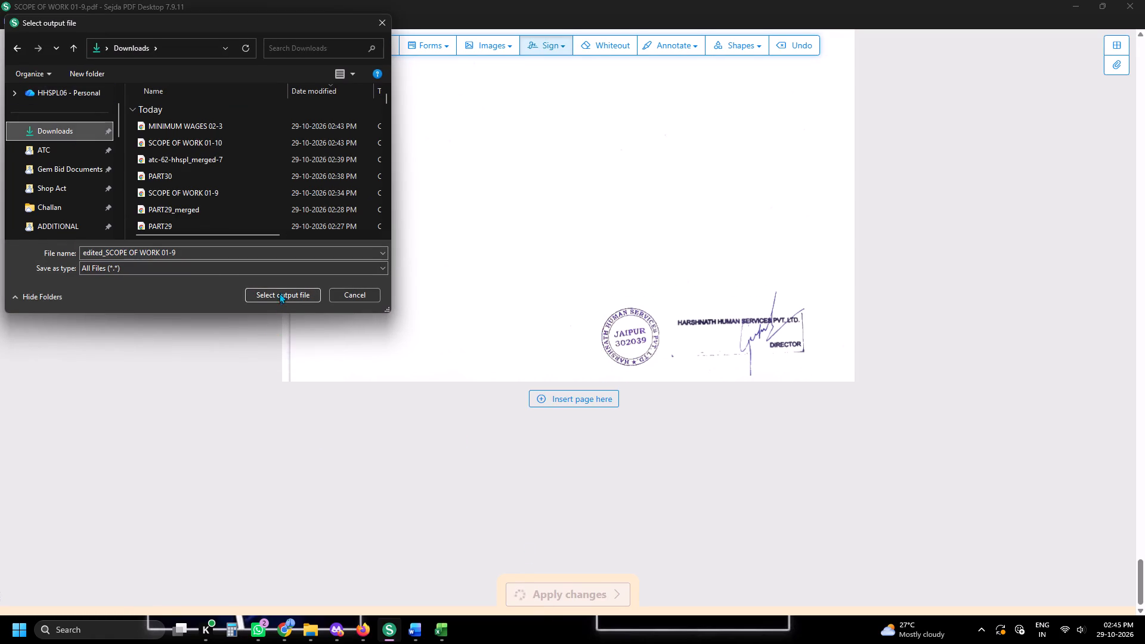
left_click(279, 291)
left_click(361, 633)
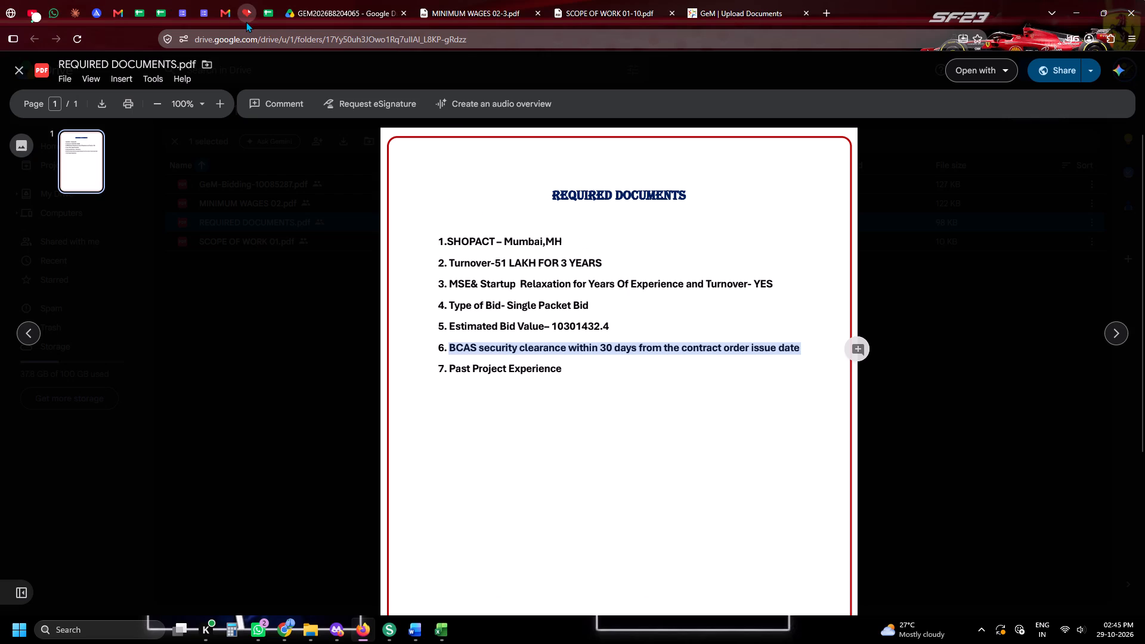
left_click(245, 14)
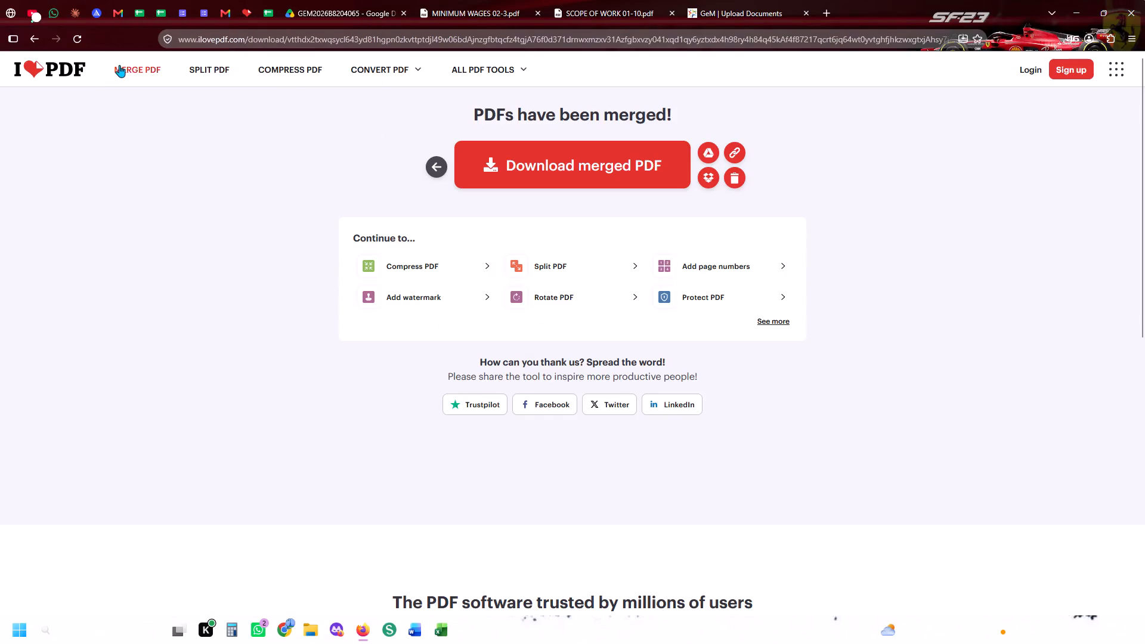
left_click(521, 200)
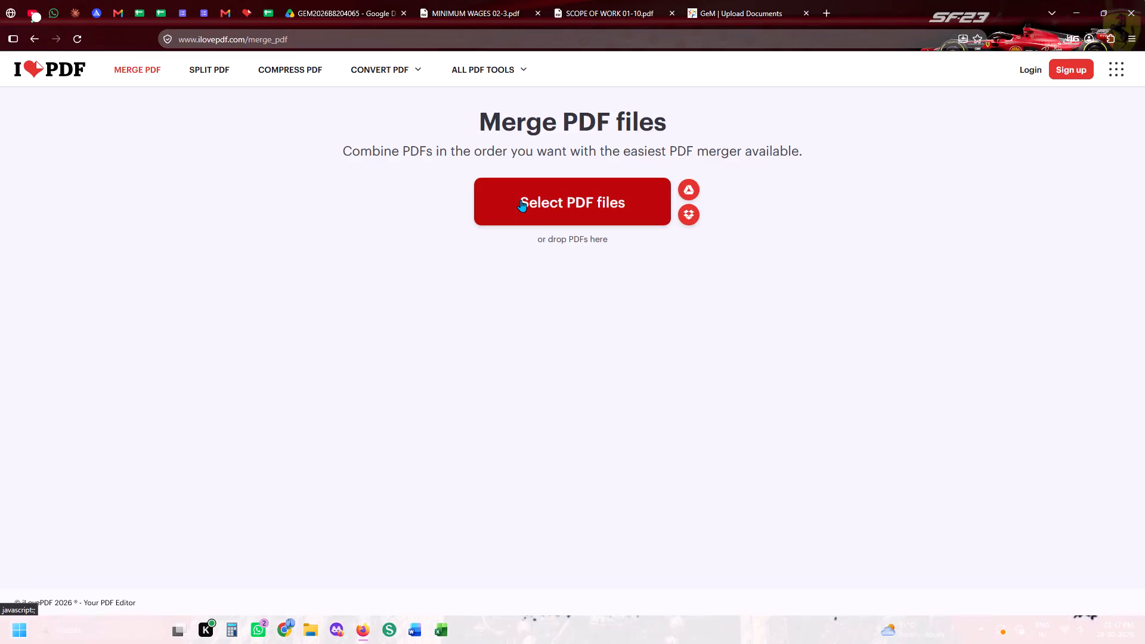
scroll(705, 213, "up", 9)
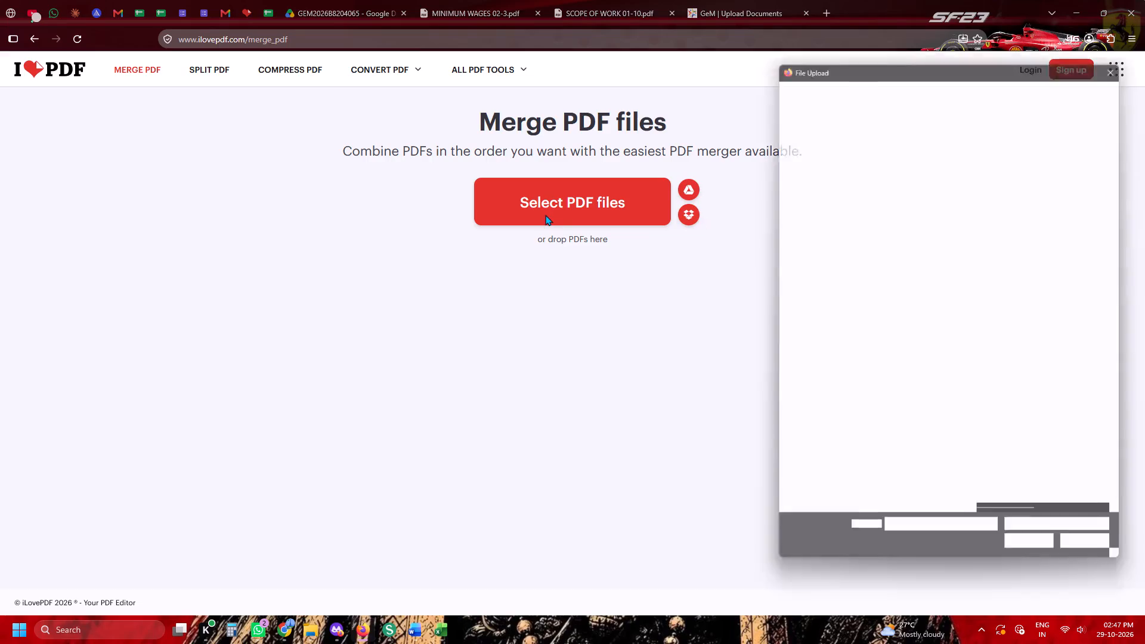
scroll(778, 253, "up", 6)
left_click(812, 216)
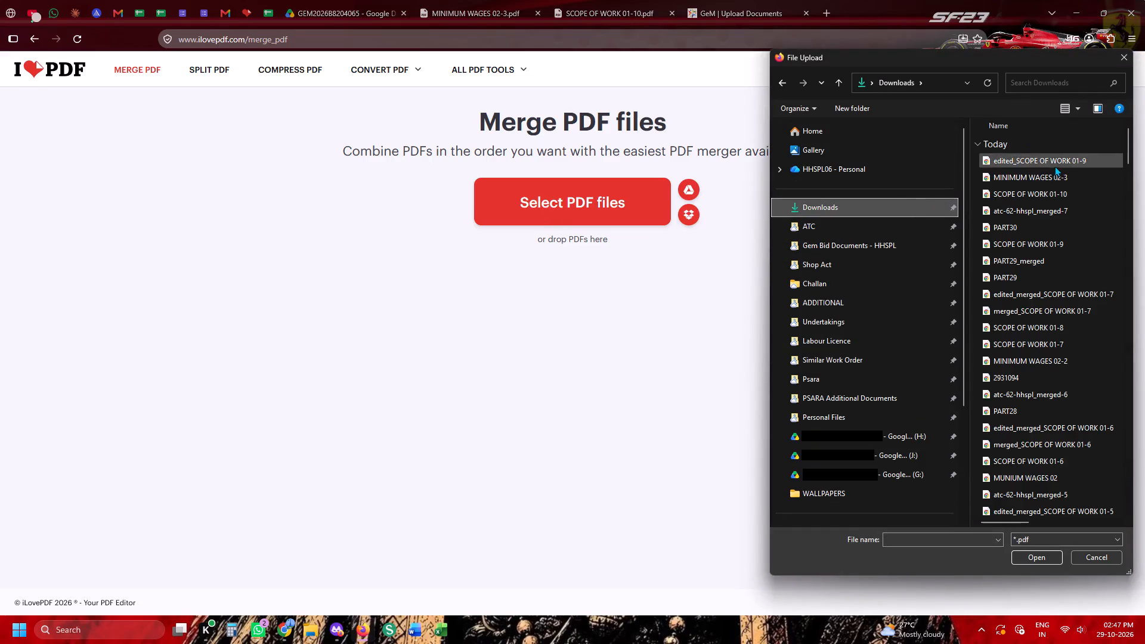
double_click(1052, 165)
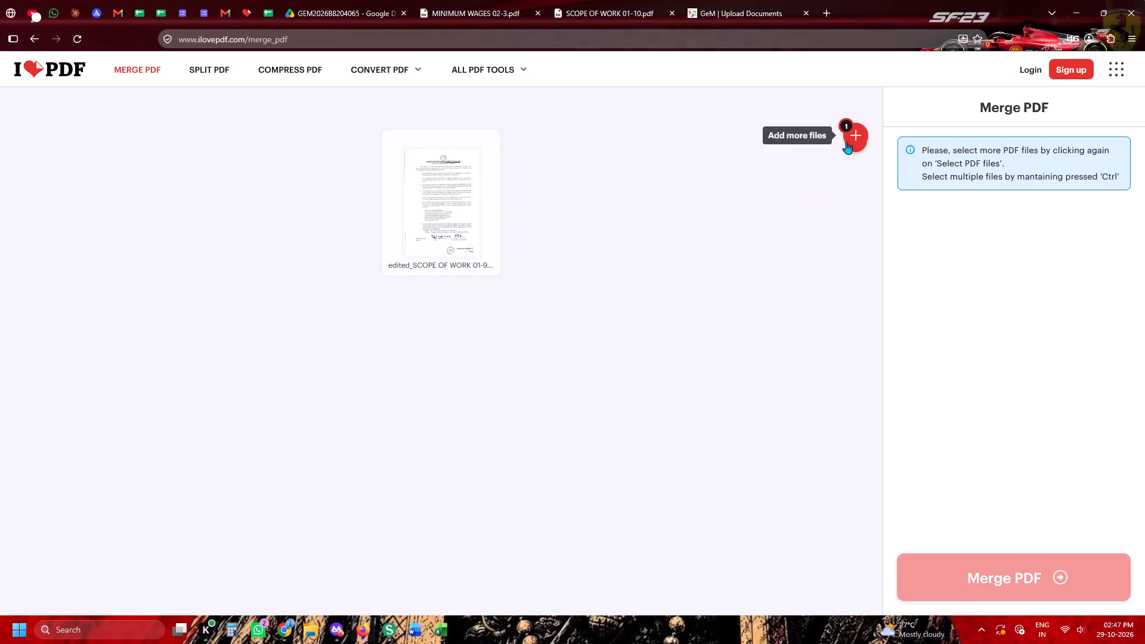
left_click(846, 142)
scroll(833, 205, "up", 5)
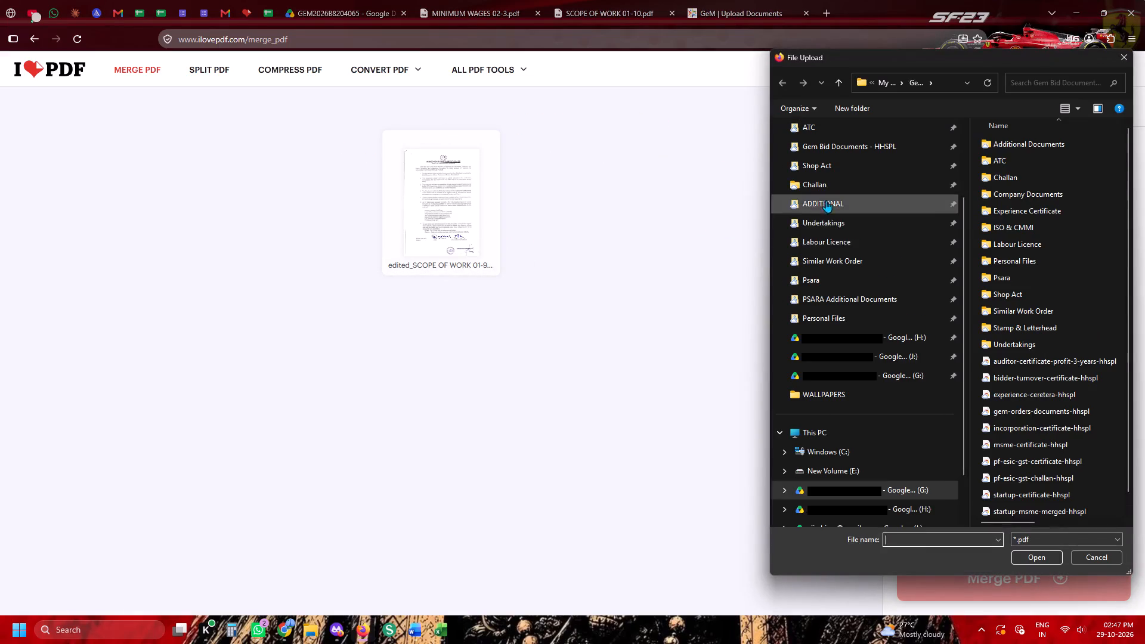
scroll(831, 222, "up", 4)
left_click(831, 219)
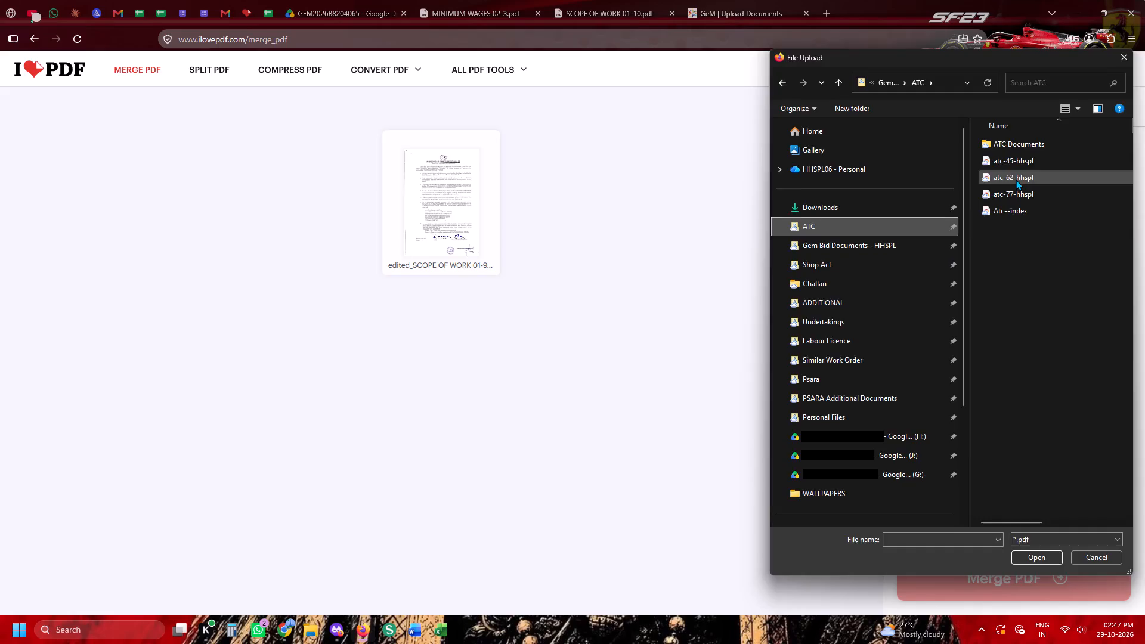
double_click(1016, 179)
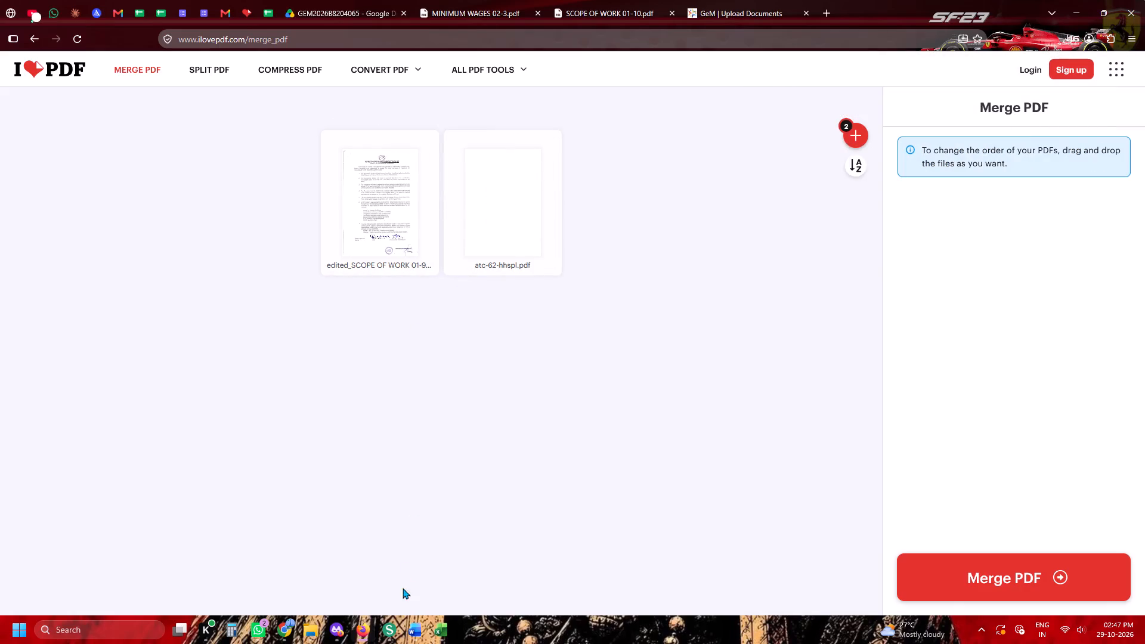
In the Word document atc-62-page-index, add a second row below SCOPE OF WORK in the additional documents table.
left_click(413, 637)
left_click(303, 570)
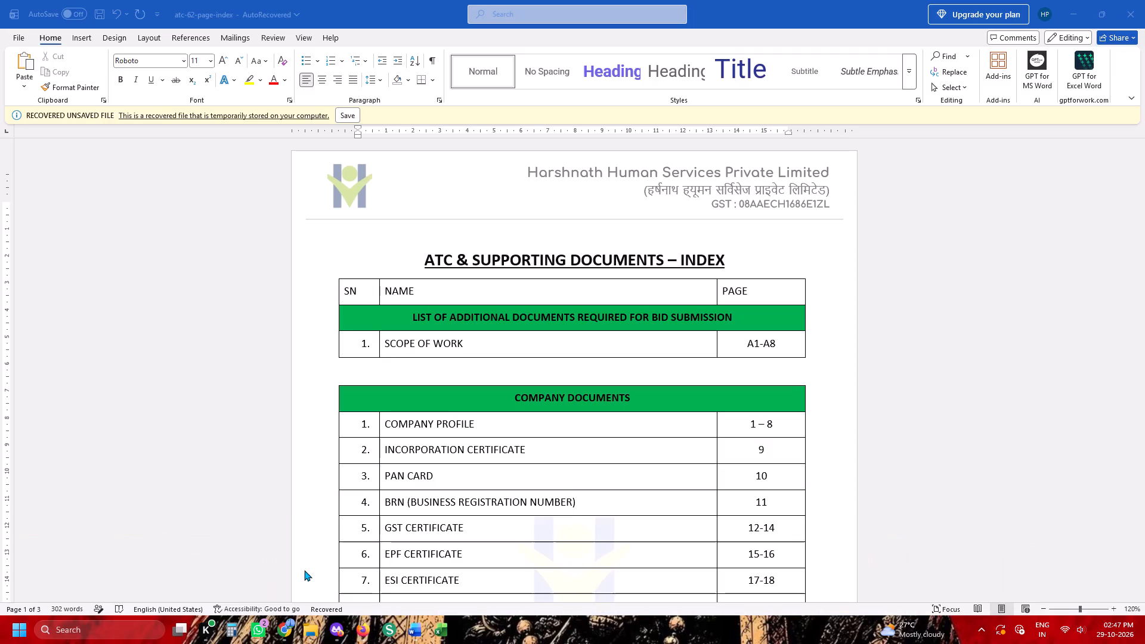
key("alt+Tab")
left_click(326, 0)
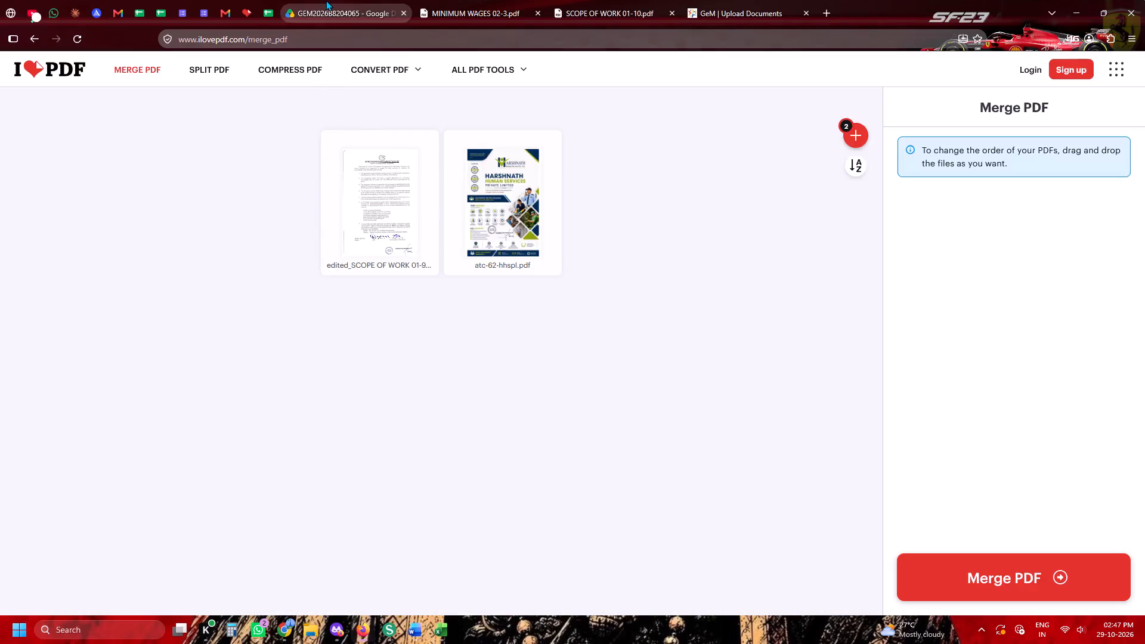
left_click(13, 67)
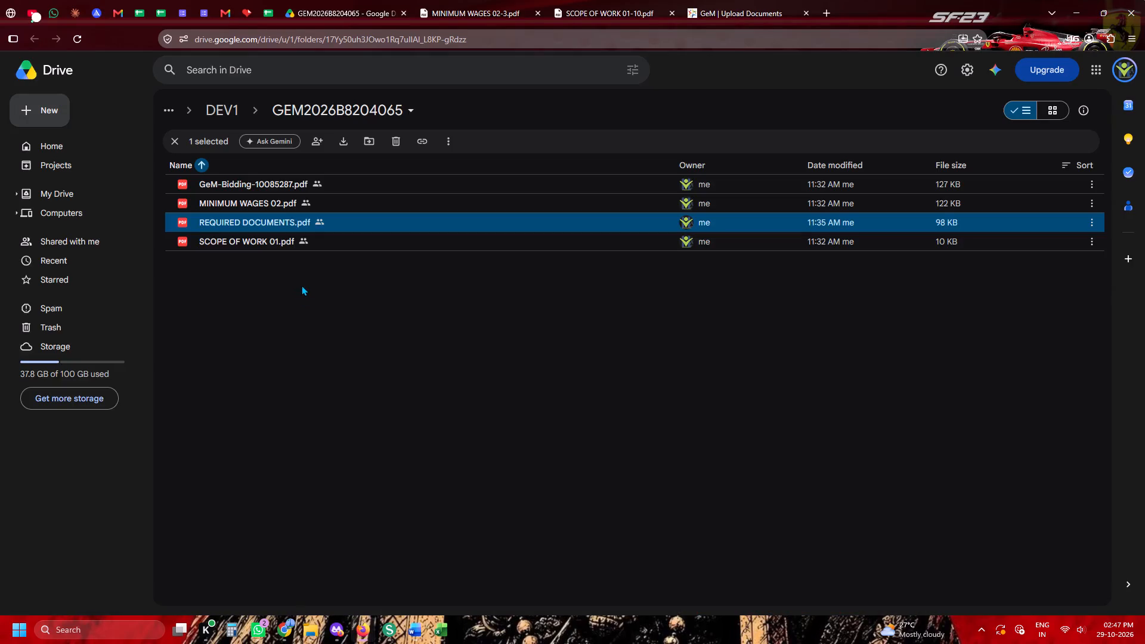
key("alt+Tab")
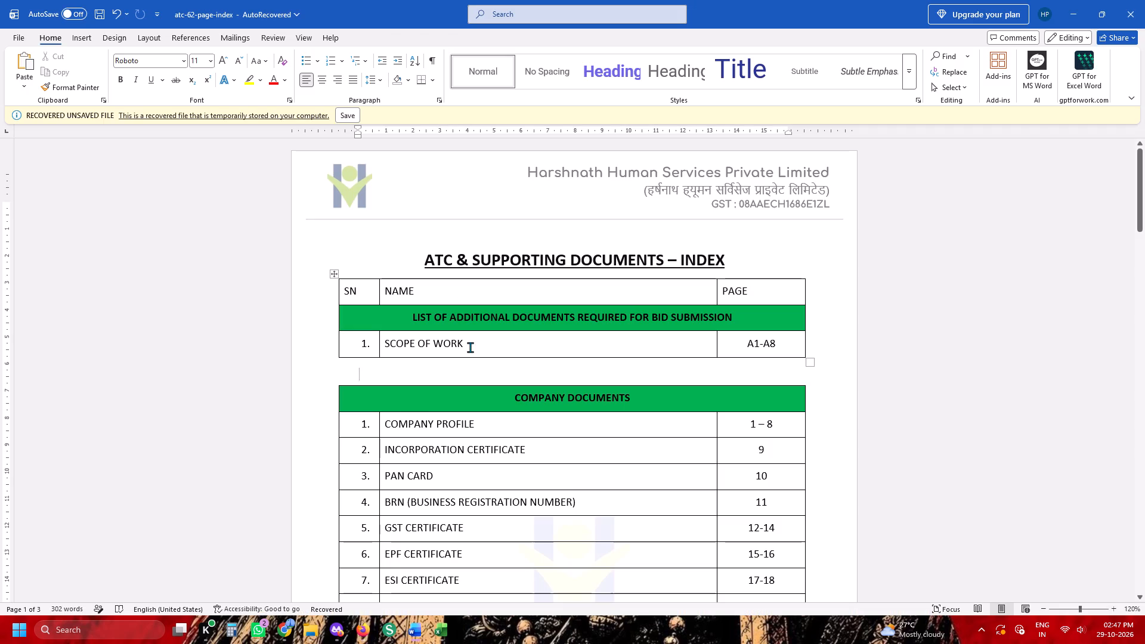
left_click(544, 349)
key("Tab")
key("alt+Tab")
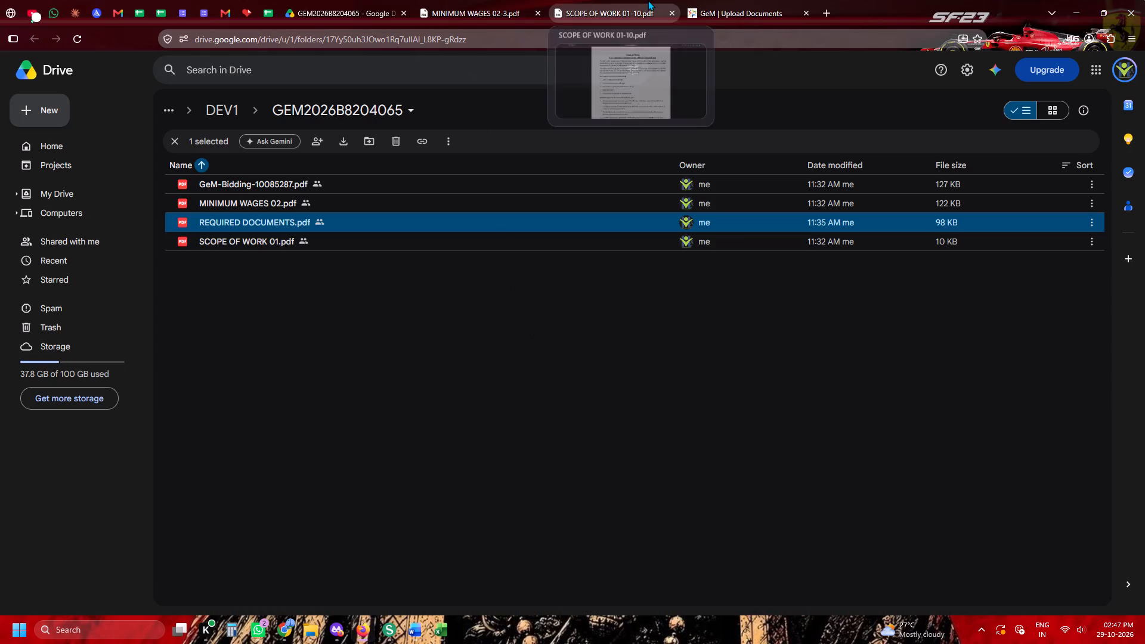
left_click(625, 0)
left_click(513, 0)
key("alt+Tab")
key("Tab")
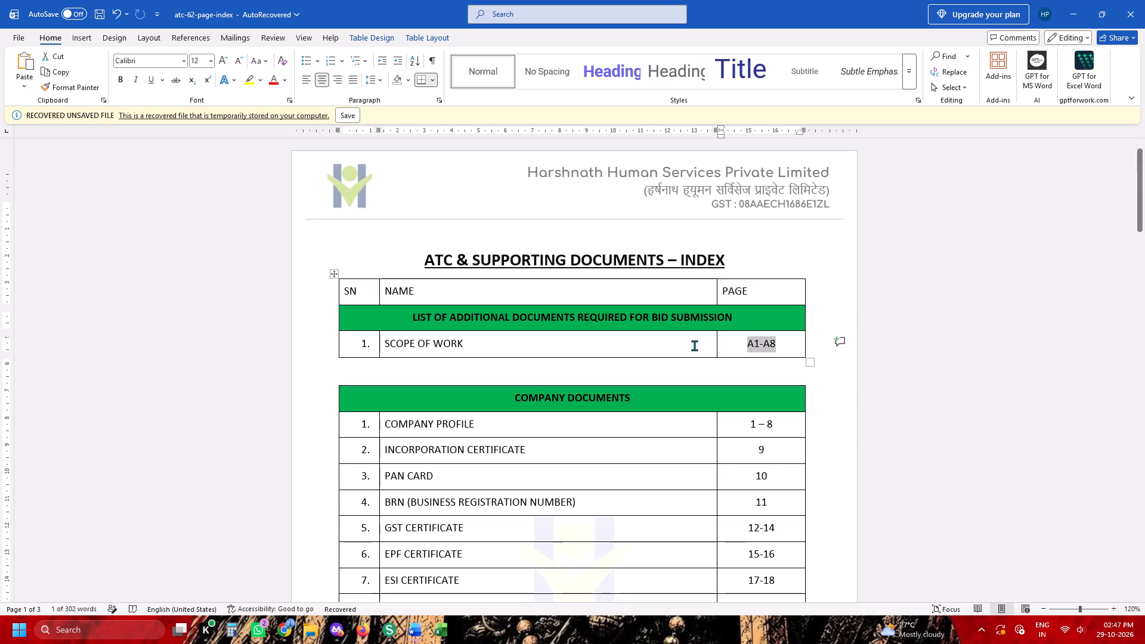
key("Tab")
key("alt+Tab")
key("alt+Tab")
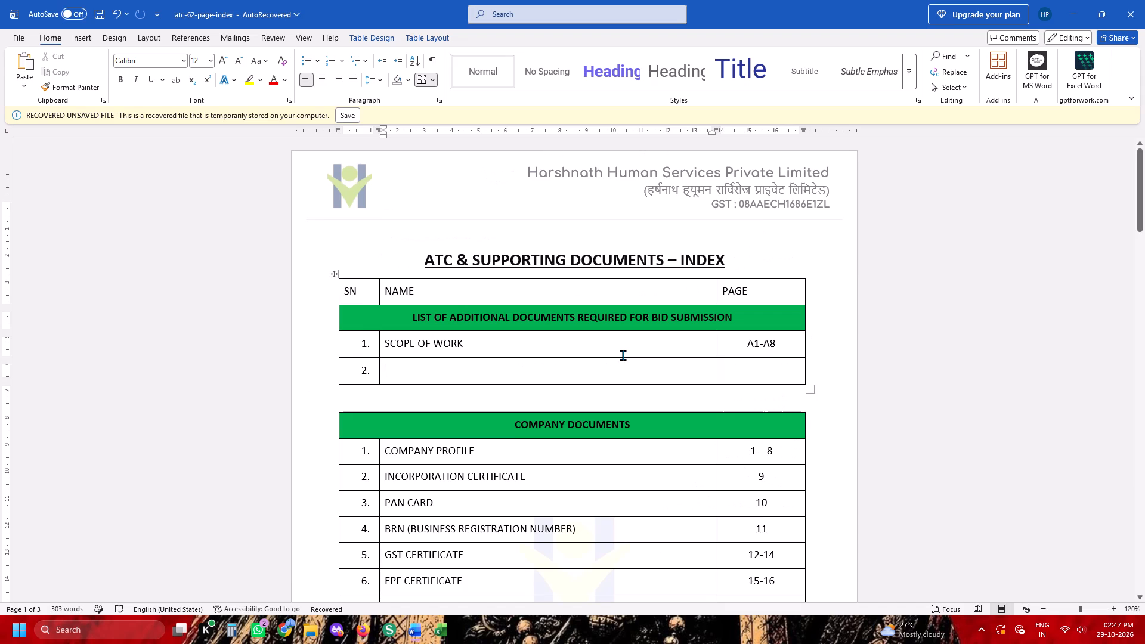
Enter MINIMUM WAGES as the name in the new second row, correcting the spelling and spacing.
type("MINIMUMWAGES")
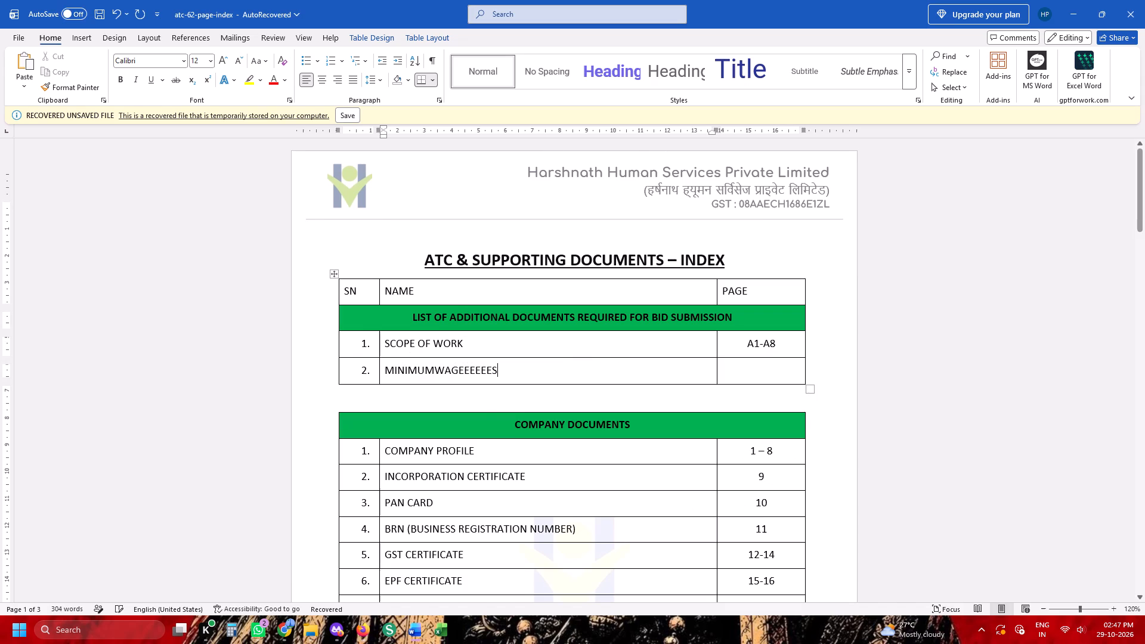
left_click(494, 369)
key("BackSpace")
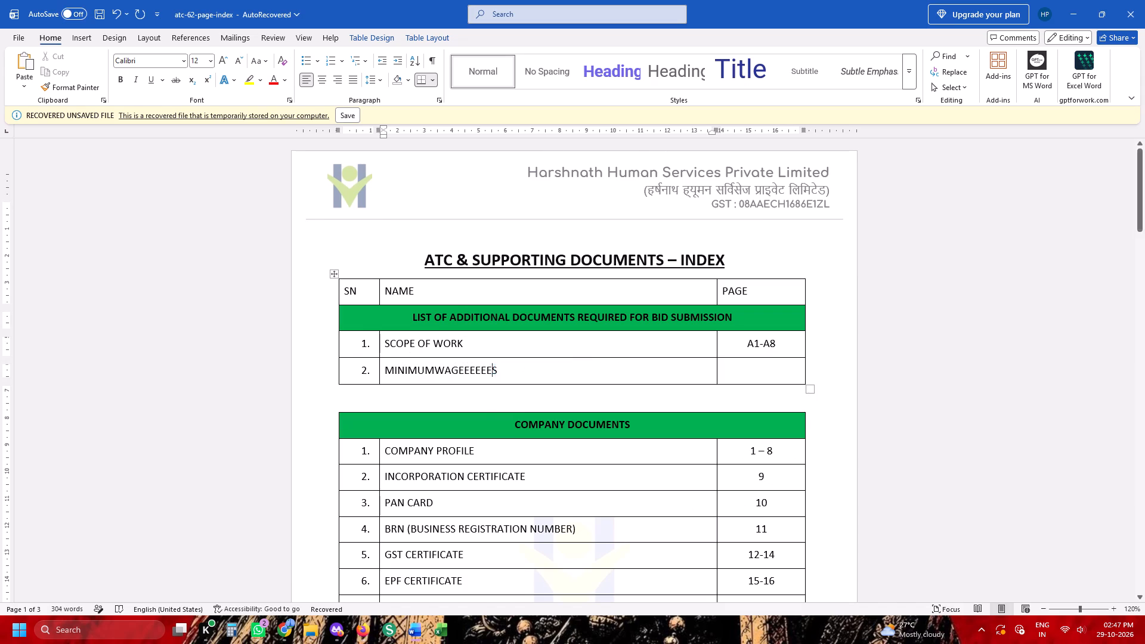
key("BackSpace")
key("BackSpace")
key("BackSpace")
key("BackSpace")
key("Left")
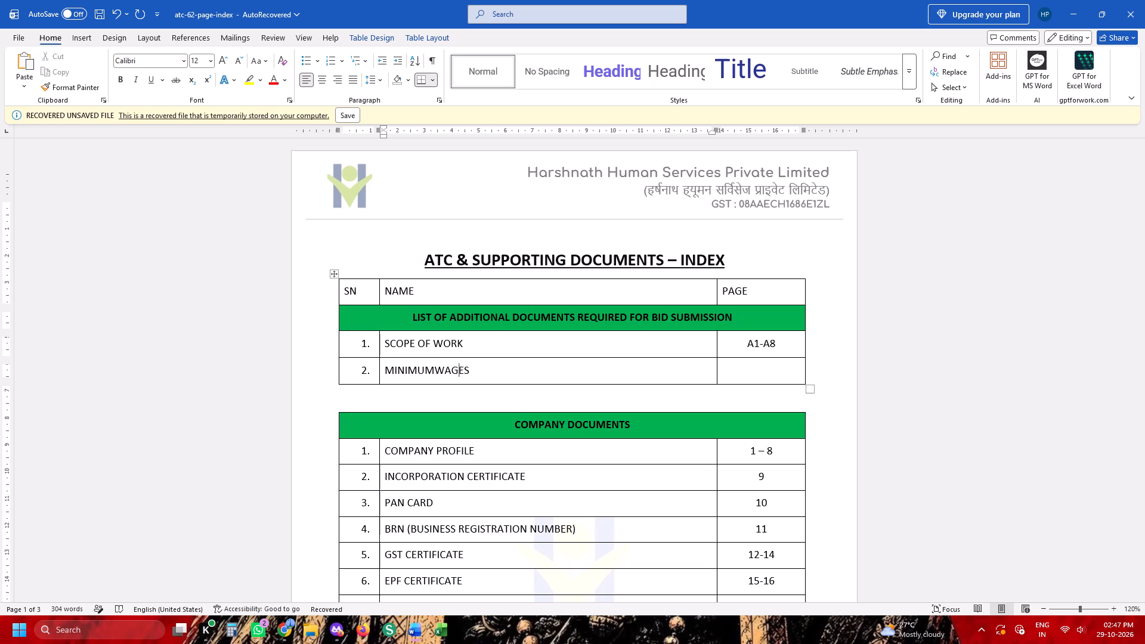
key("Left")
key("Left")
key("Left")
key("space")
Set the index pages to A1 for SCOPE OF WORK and A2 for MINIMUM WAGES, then recheck REQUIRED DOCUMENTS.pdf in Drive.
key("alt+Tab")
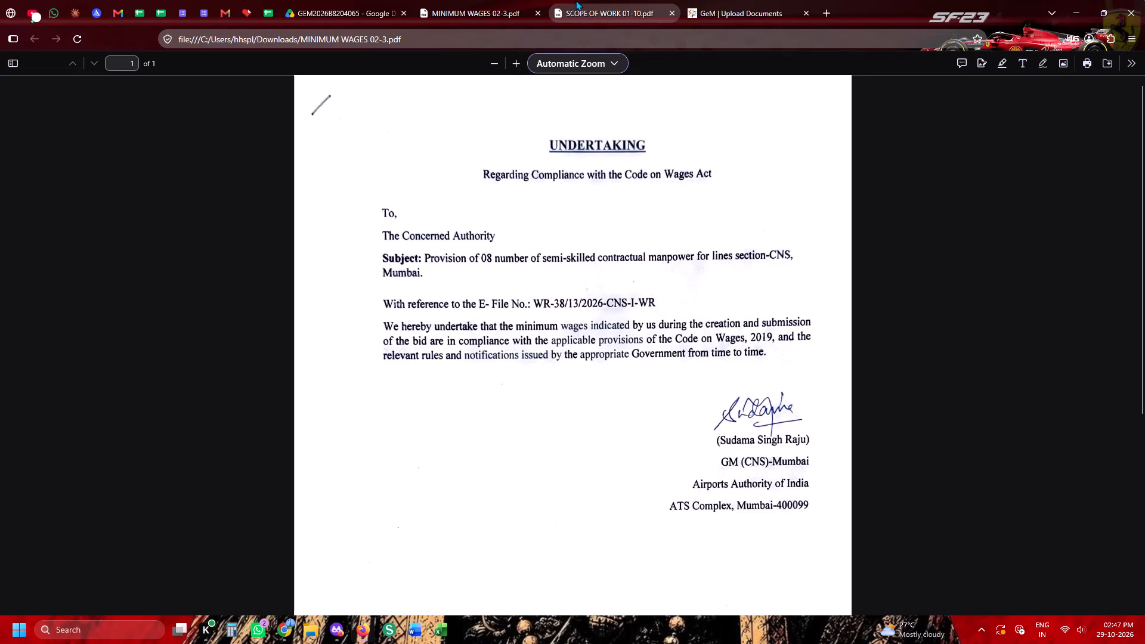
left_click(584, 0)
left_click(501, 0)
key("alt+Tab")
left_click(780, 355)
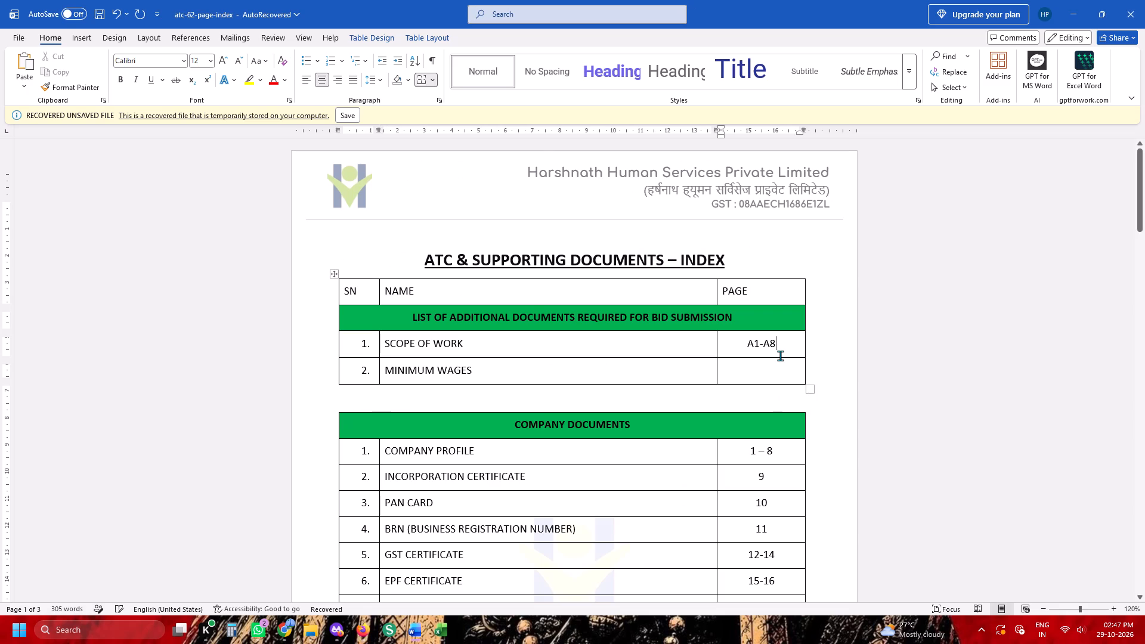
key("BackSpace")
key("BackSpace")
key("BackSpace")
key("Down")
type("A2")
key("alt+Tab")
left_click(358, 0)
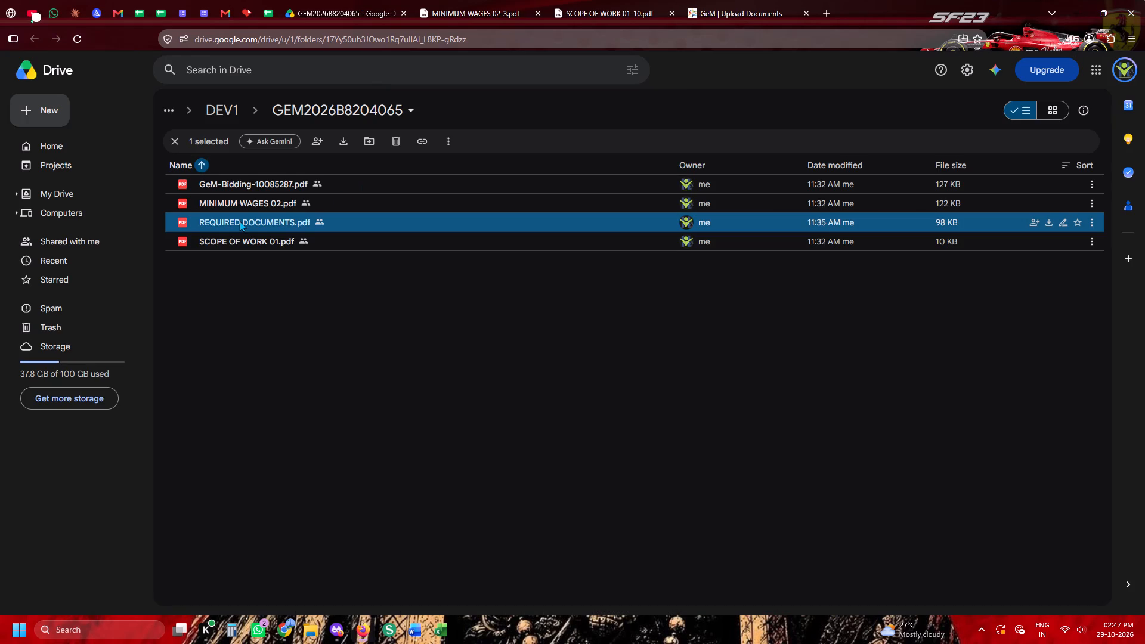
double_click(239, 221)
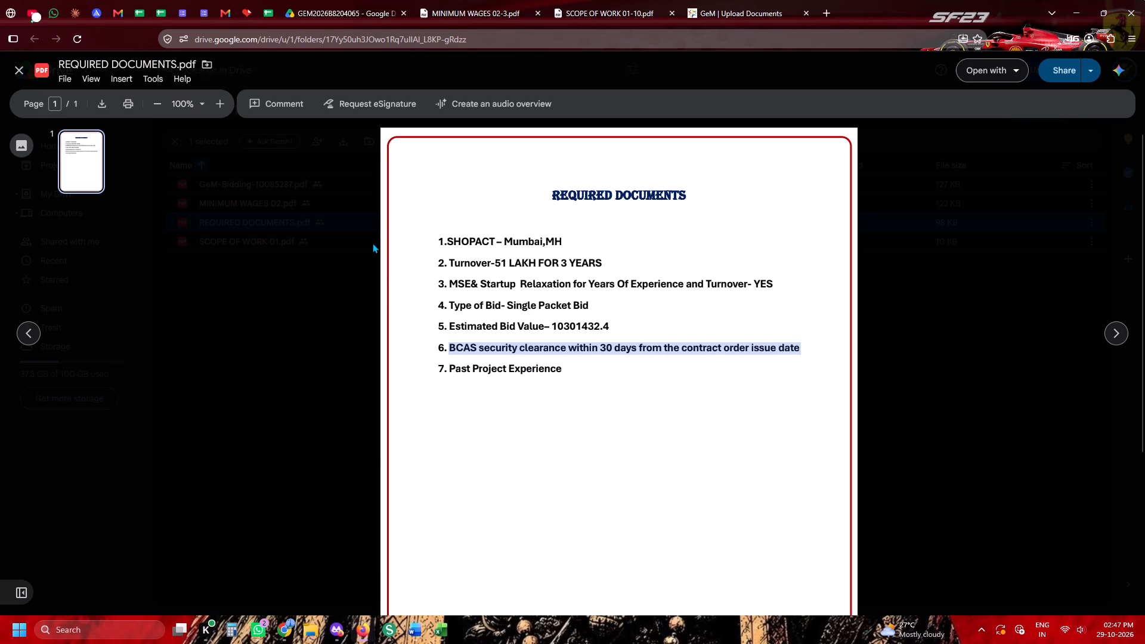
left_click(298, 343)
key("alt+Tab")
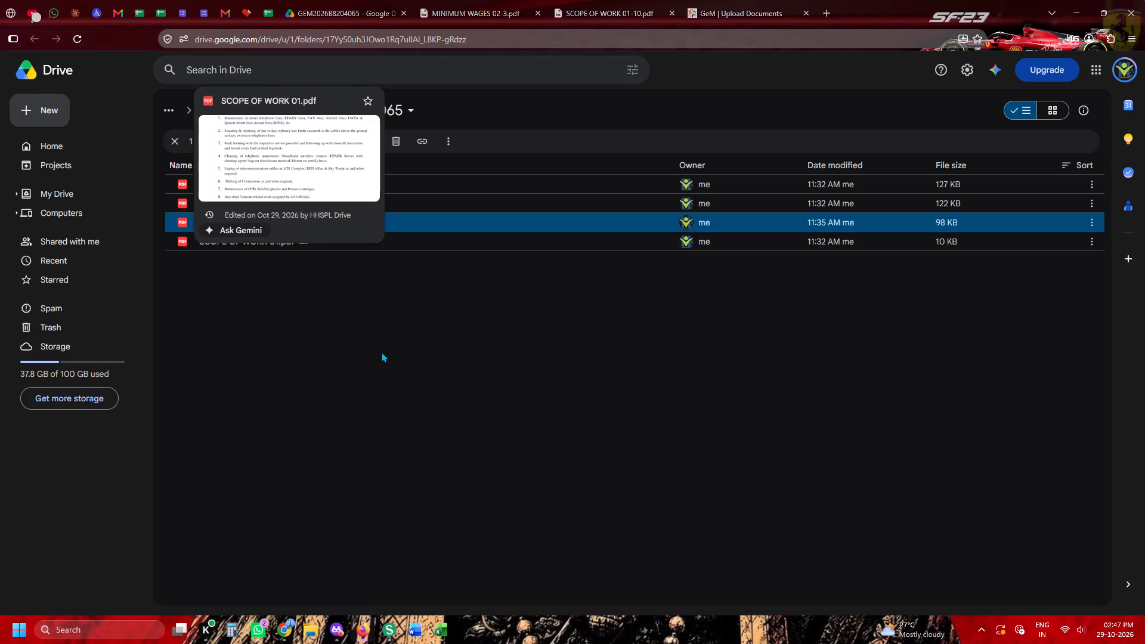
Export the Word index as a PDF named PART31 to the Downloads folder.
key("alt+f")
key("alt+e")
key("alt+a")
scroll(88, 352, "up", 3)
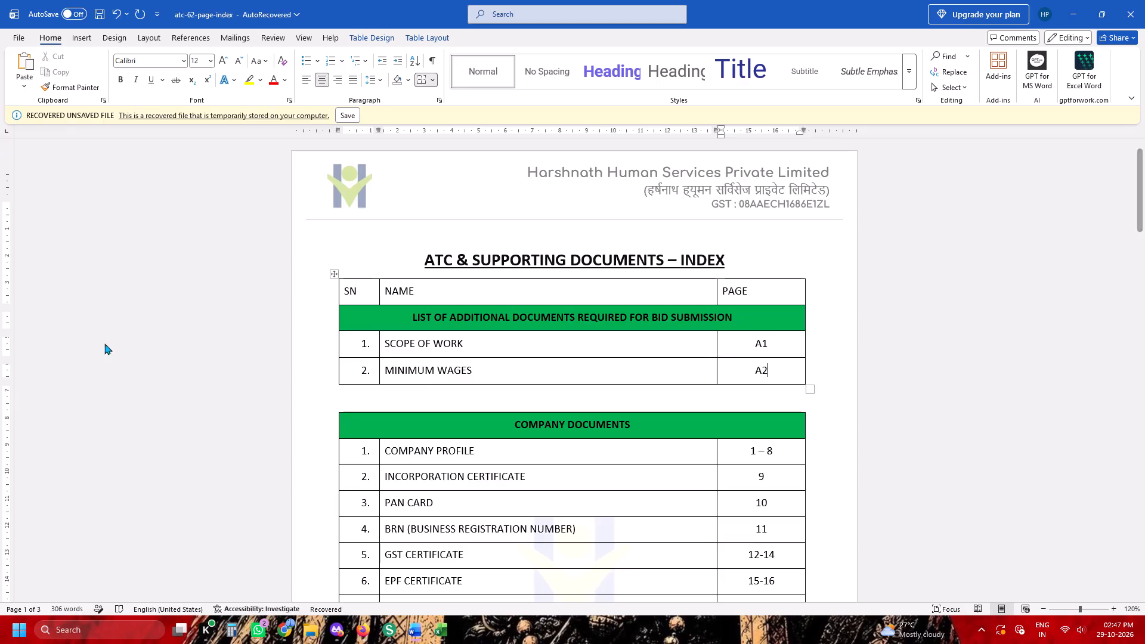
scroll(104, 343, "up", 13)
left_click(54, 342)
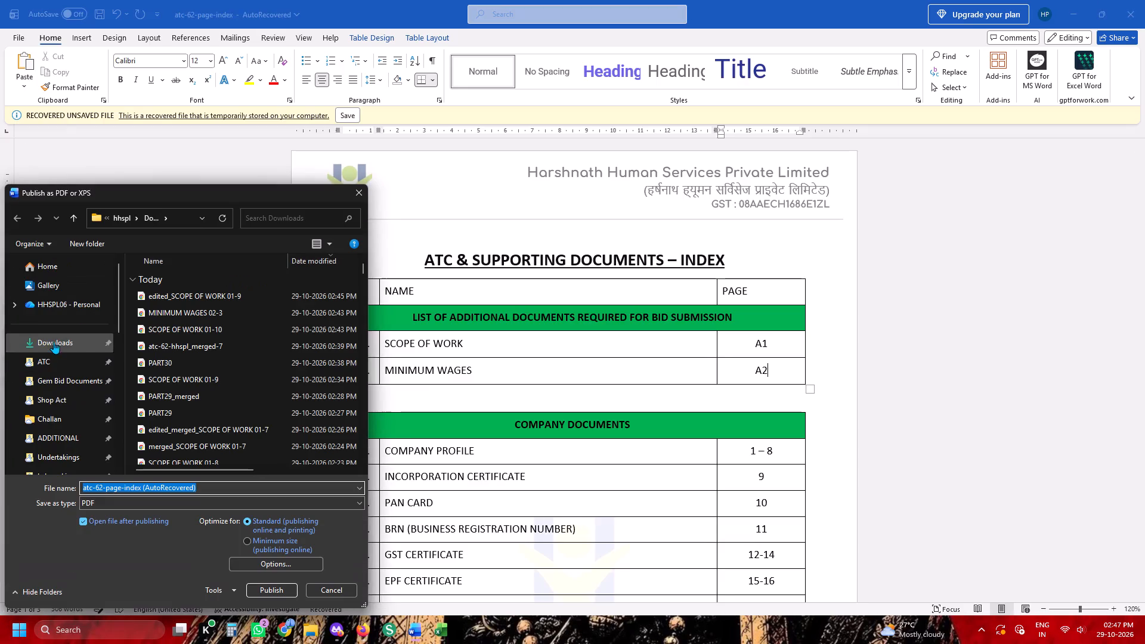
left_click(169, 366)
triple_click(162, 487)
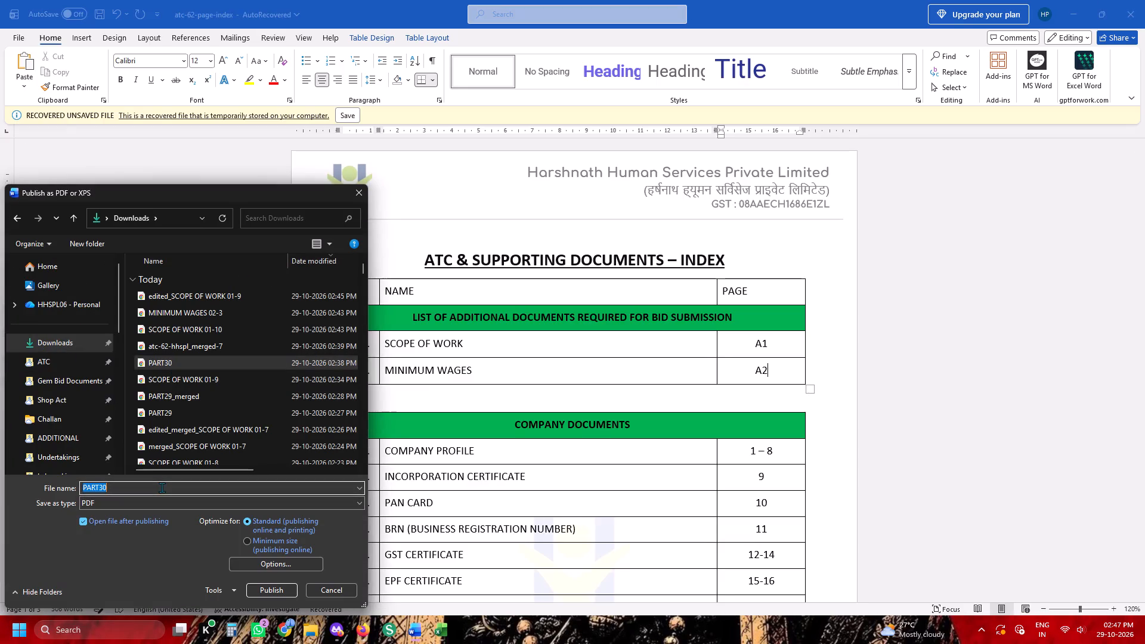
key("BackSpace")
key("1")
key("Return")
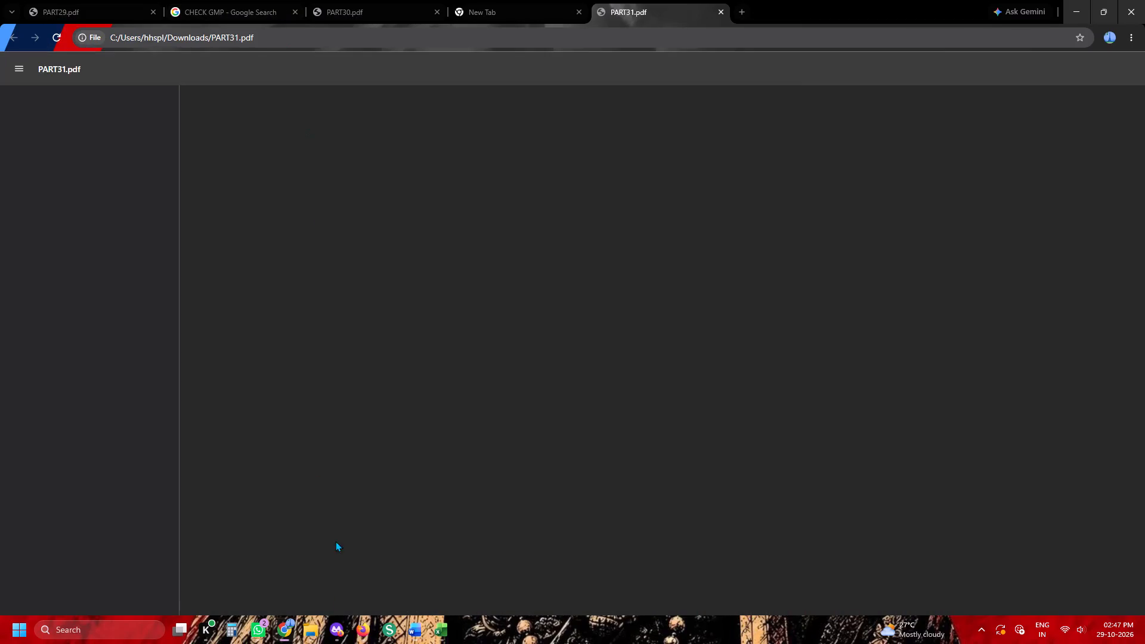
Add PART31 from Downloads to the iLovePDF merge in Firefox and place it between the scope of work and atc-62-hhspl.
left_click(370, 640)
left_click(245, 18)
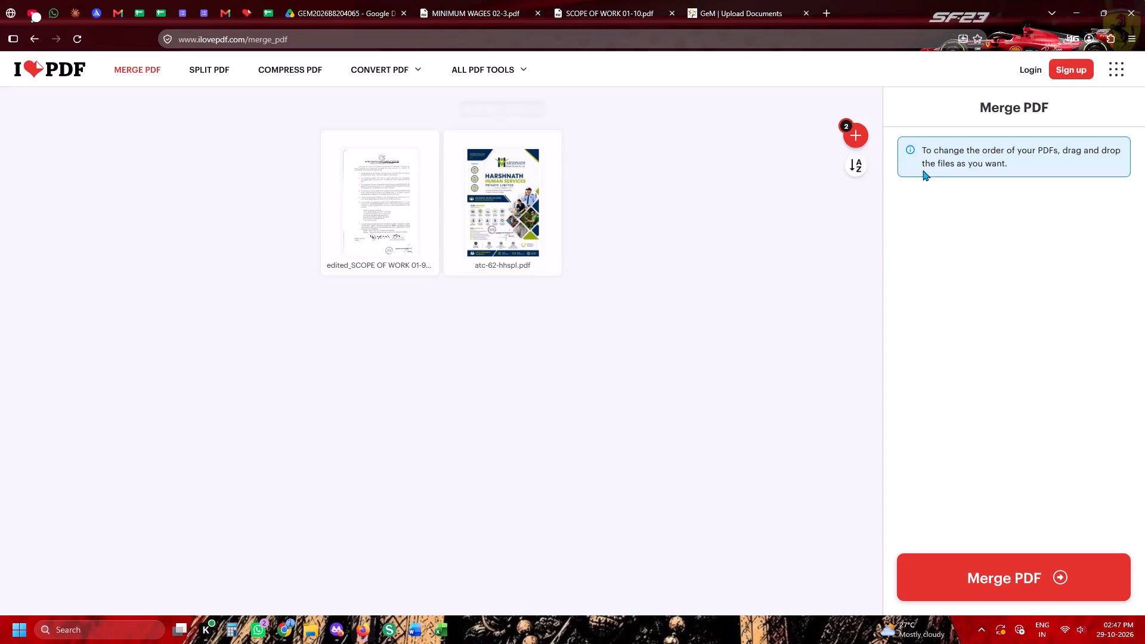
left_click(845, 138)
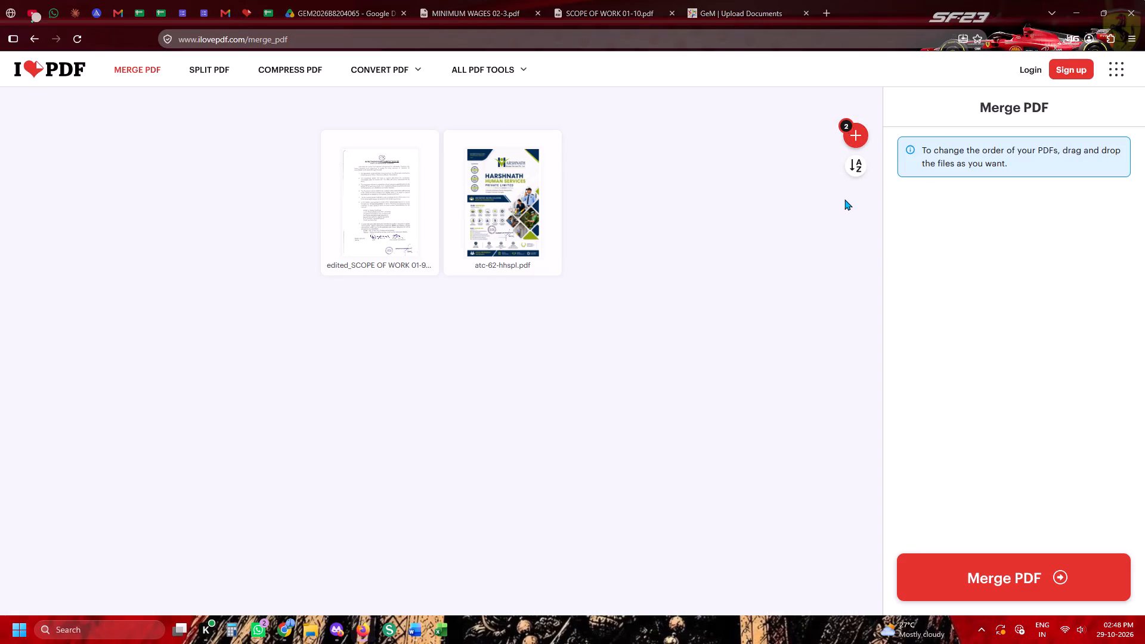
scroll(844, 199, "up", 11)
left_click(824, 216)
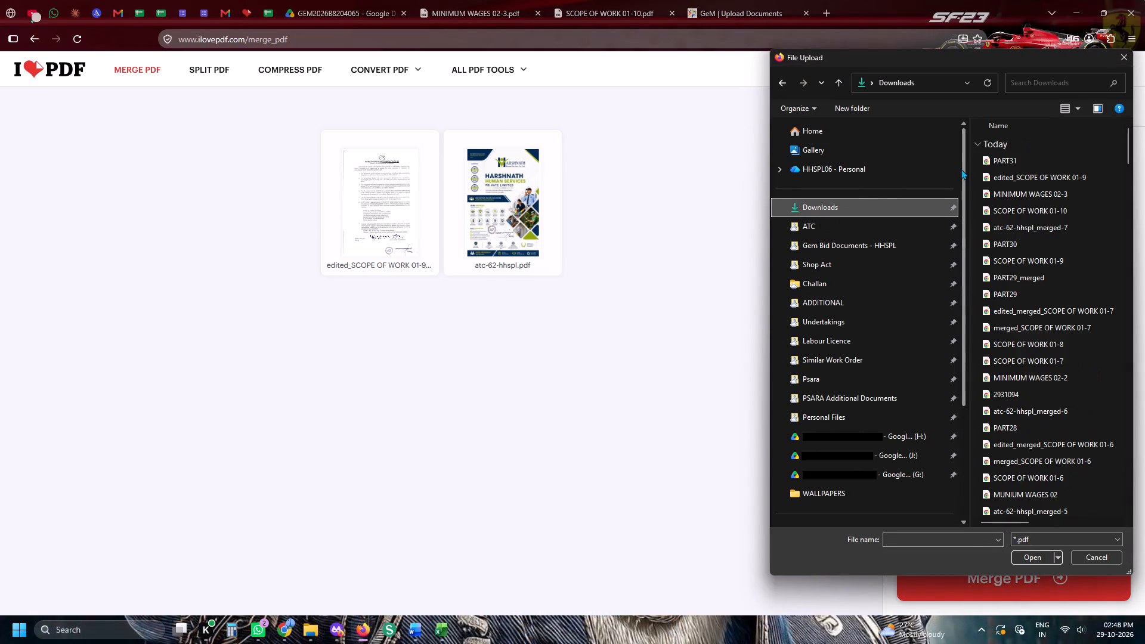
double_click(979, 165)
left_click_drag(574, 207, 377, 185)
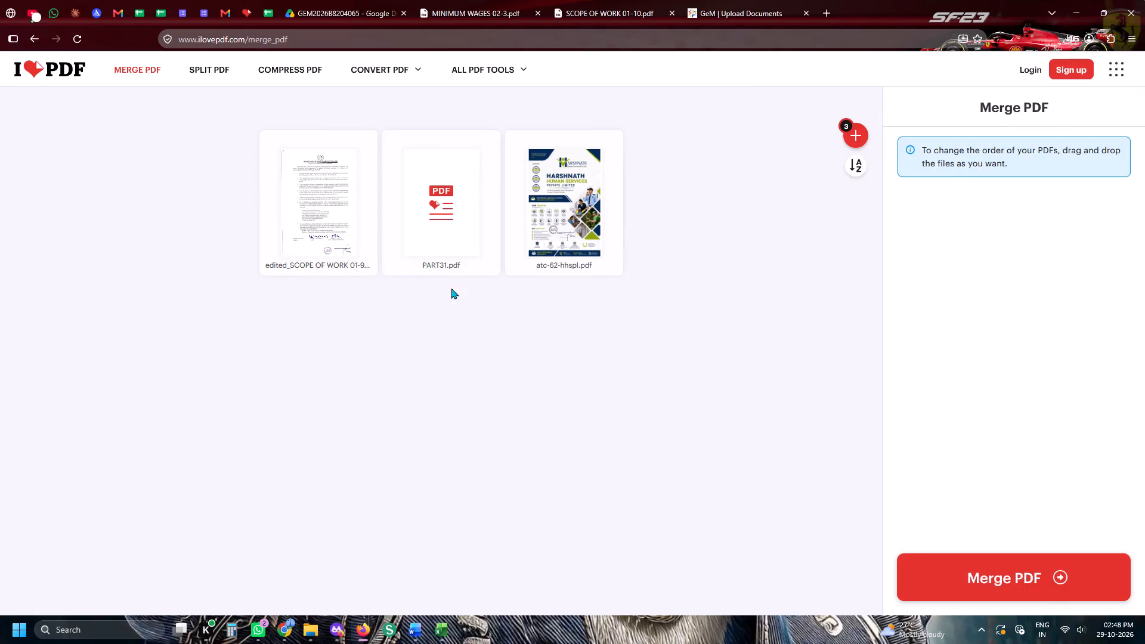
Move PART31.pdf to the front of the merge order and merge it with the scope of work and atc-62-hhspl.
left_click_drag(426, 269, 126, 193)
left_click(993, 549)
left_click(993, 555)
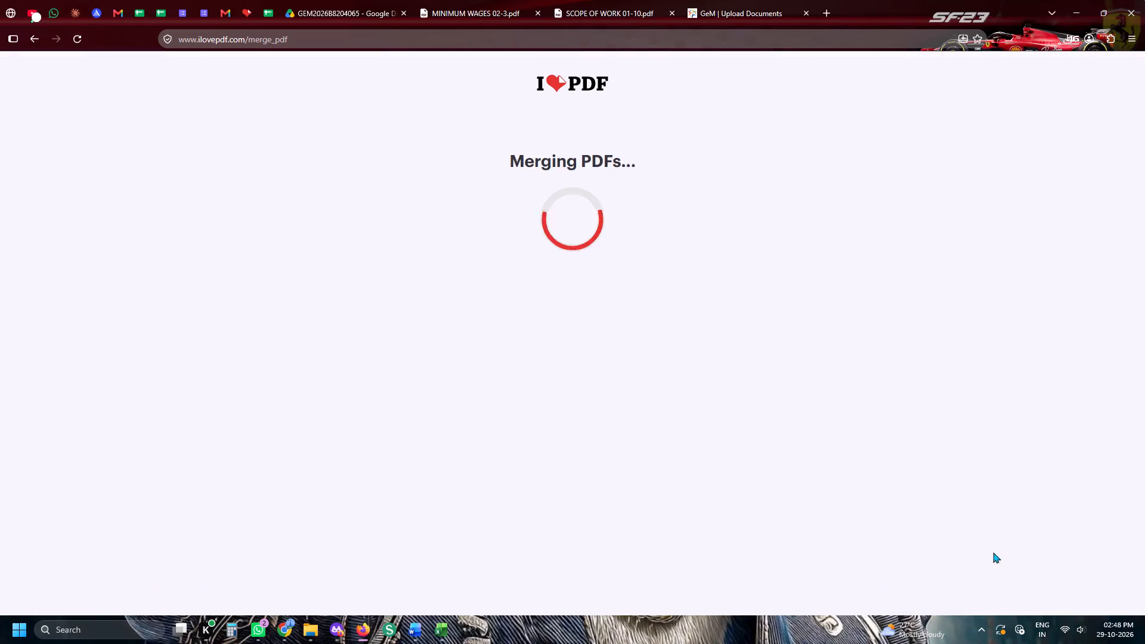
Switch to the GeM bid page and upload statutory-auditor-certificate-hhspl from Gem Bid Documents - HHSPL as the Statutory Auditor Certificate.
left_click(731, 0)
left_click(673, 397)
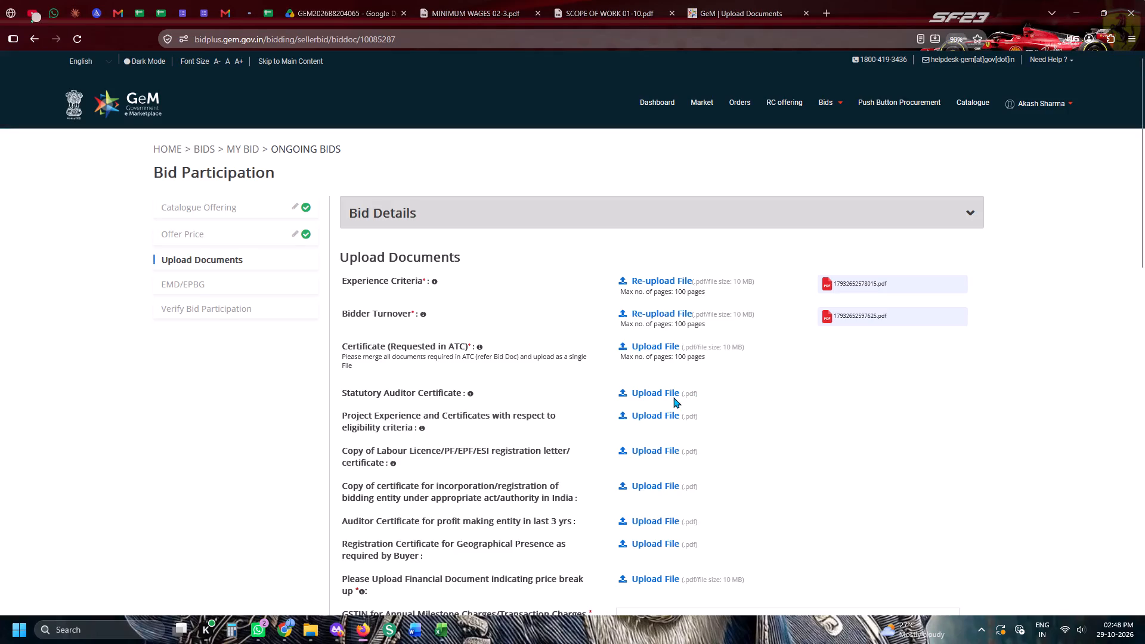
scroll(862, 333, "up", 5)
left_click(878, 255)
left_click(877, 242)
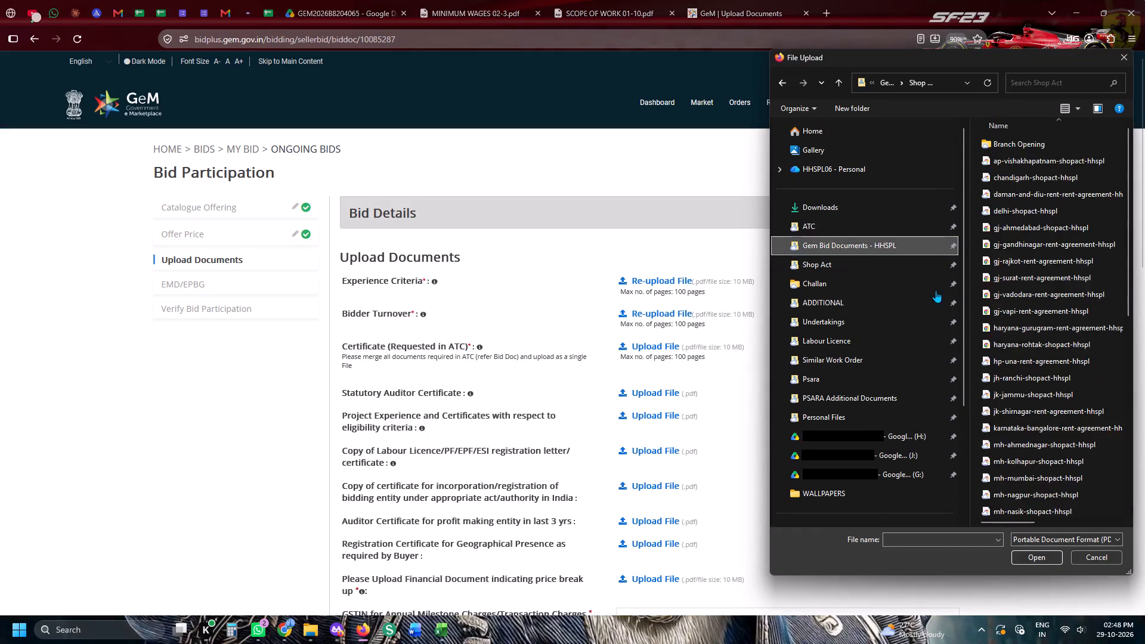
scroll(1017, 364, "down", 6)
double_click(998, 508)
Upload gem-orders-documents-hhspl for Project Experience and Certificates with respect to eligibility criteria.
scroll(779, 320, "down", 2)
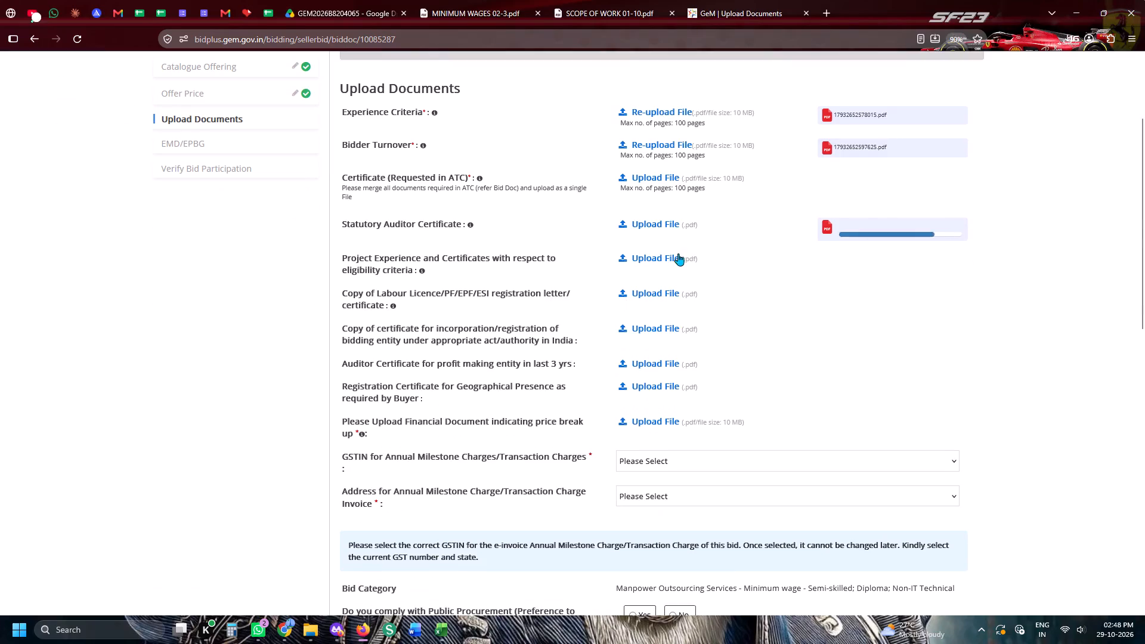
left_click(678, 253)
scroll(976, 333, "down", 4)
scroll(1029, 375, "down", 4)
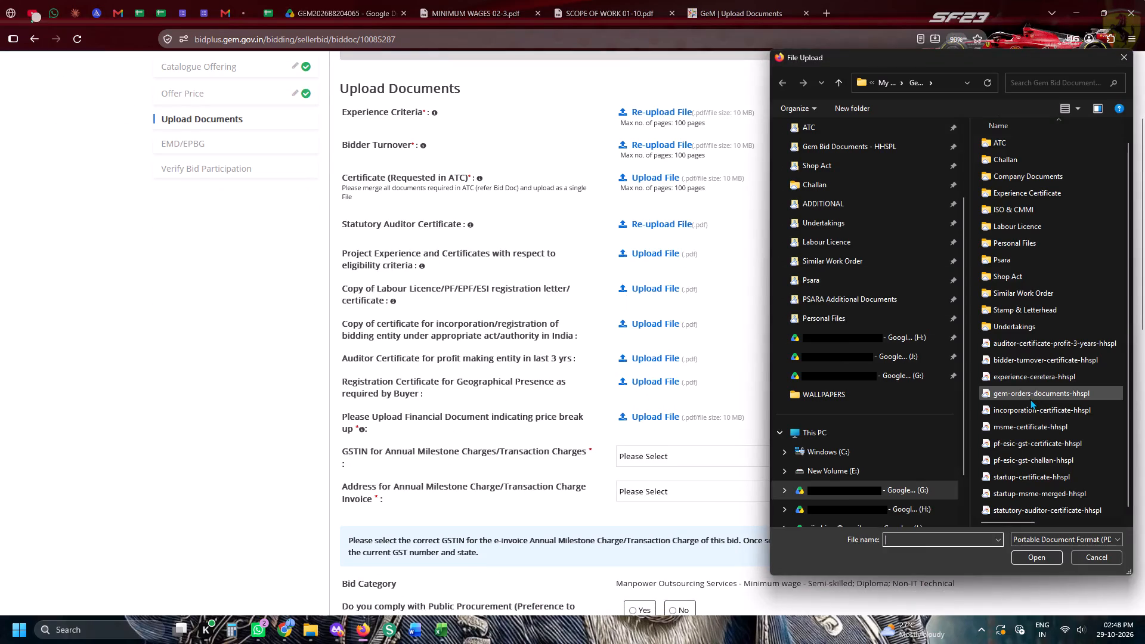
double_click(1030, 399)
Upload the PF, ESIC and GST document for the Labour Licence/PF/EPF/ESI registration letter/certificate requirement.
left_click(679, 245)
left_click(680, 280)
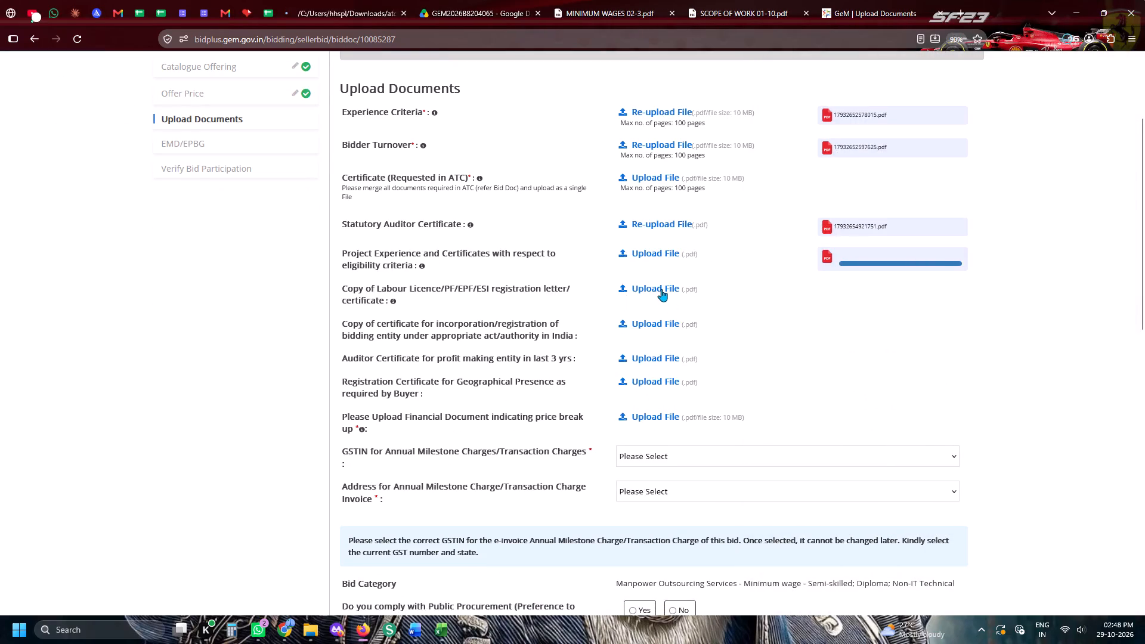
left_click(661, 289)
scroll(988, 366, "down", 11)
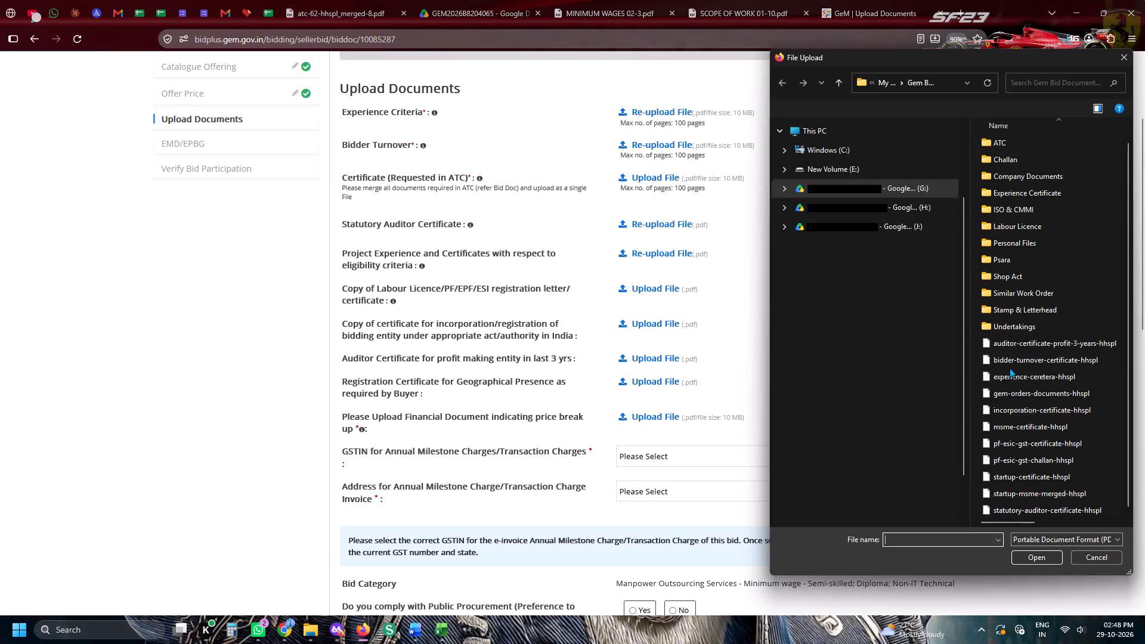
double_click(1013, 459)
Upload incorporation-certificate-hhspl as the certificate for incorporation/registration of the bidding entity.
scroll(725, 301, "down", 2)
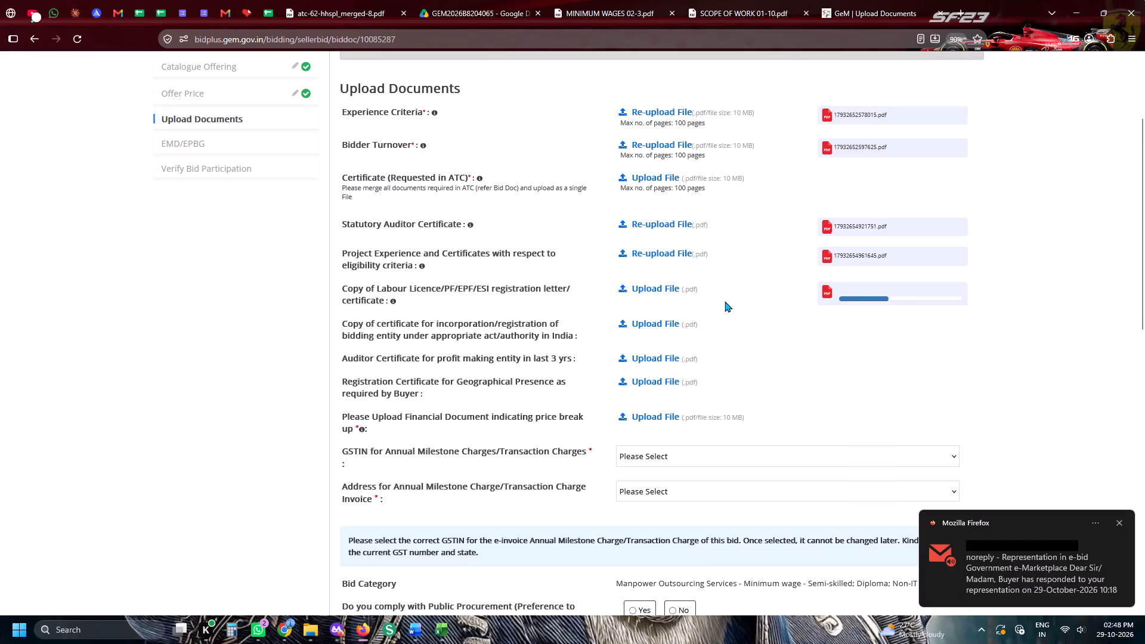
left_click(640, 174)
scroll(1044, 305, "down", 6)
scroll(1056, 405, "down", 5)
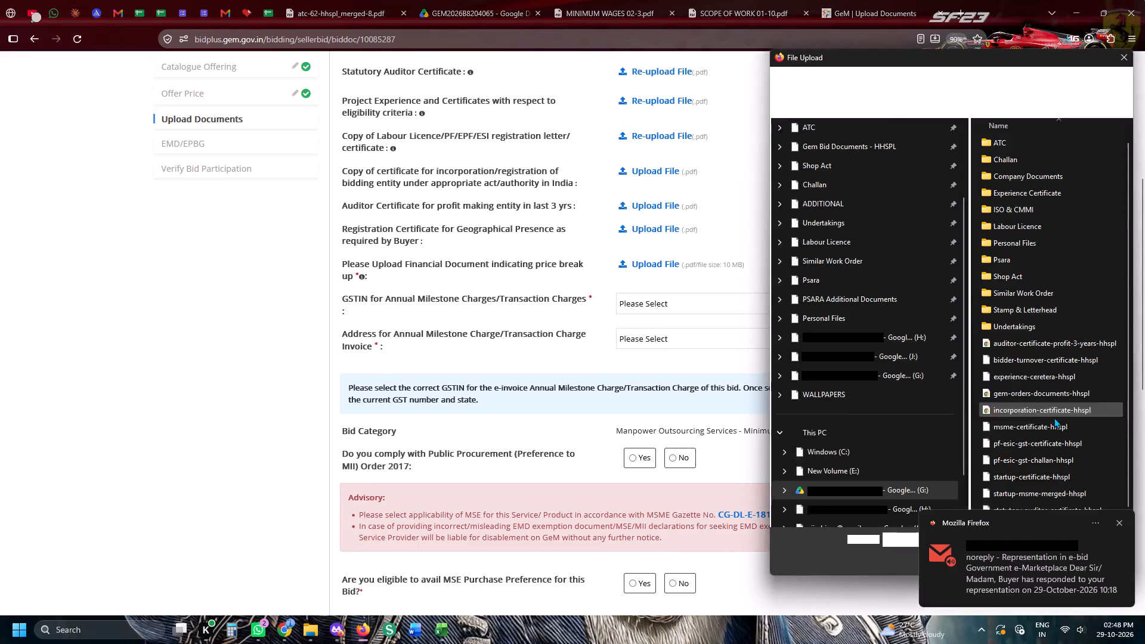
double_click(1017, 412)
Upload the document for the Auditor Certificate for profit making entity in last 3 yrs requirement.
left_click(645, 202)
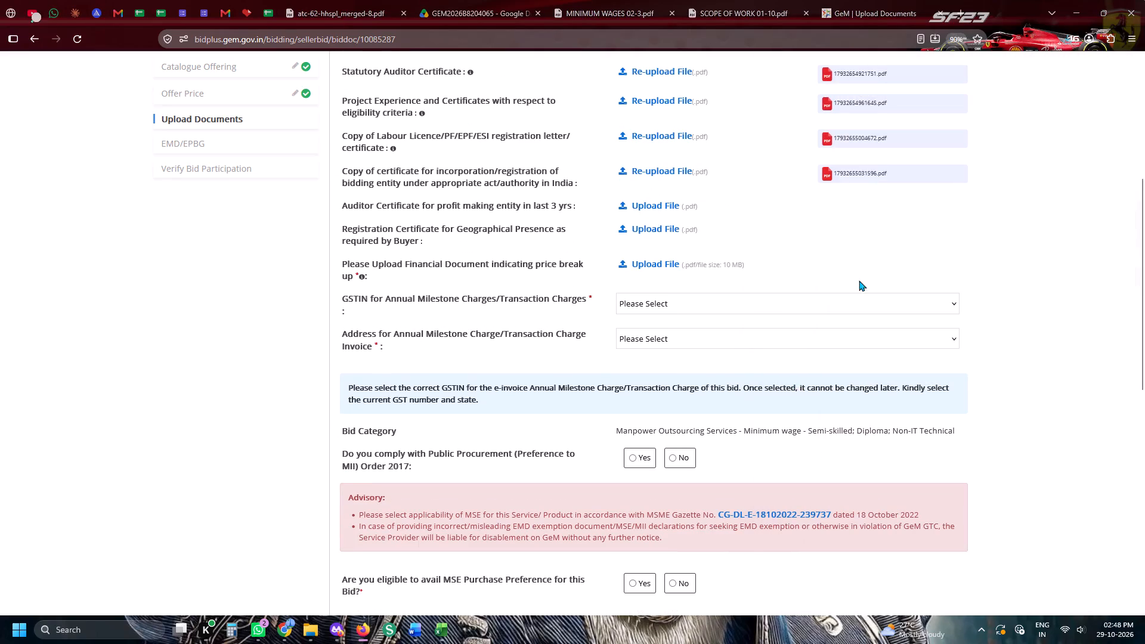
scroll(963, 304, "down", 4)
double_click(1054, 357)
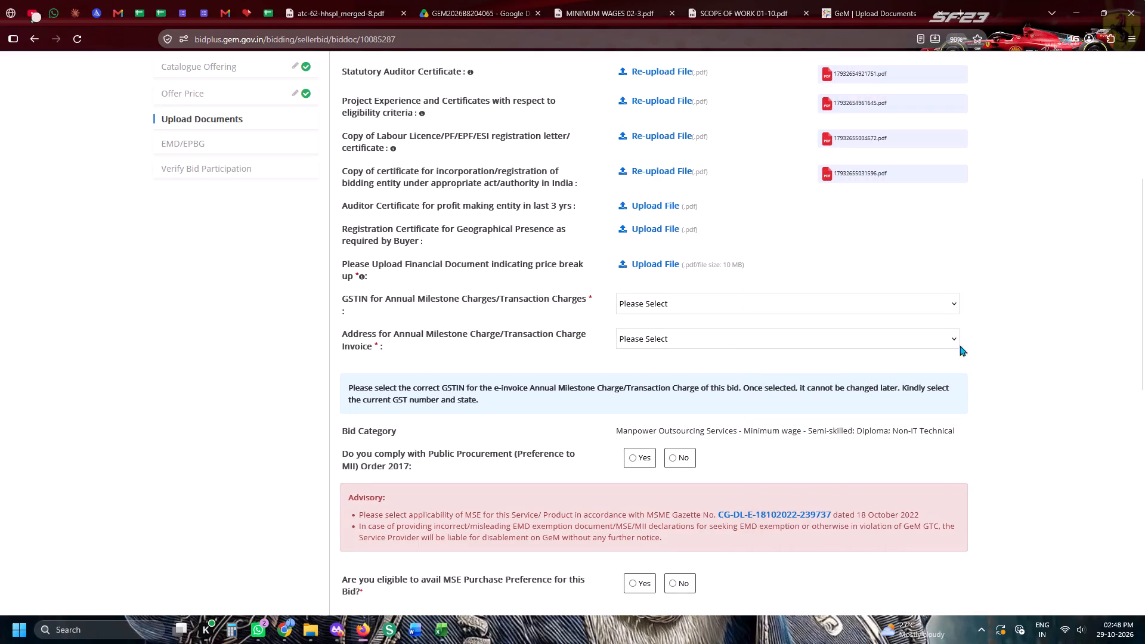
Check the merged atc-62-hhspl_merged-8.pdf, and start the file upload for Certificate (Requested in ATC).
scroll(861, 302, "up", 3)
left_click(259, 0)
left_click(293, 21)
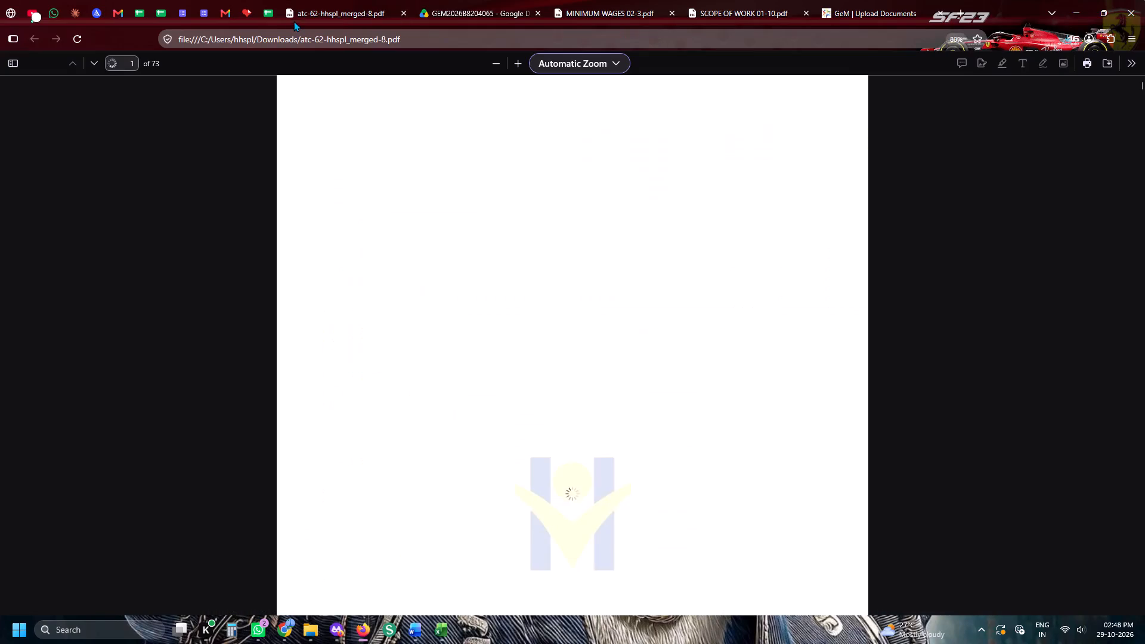
left_click(855, 2)
left_click(664, 258)
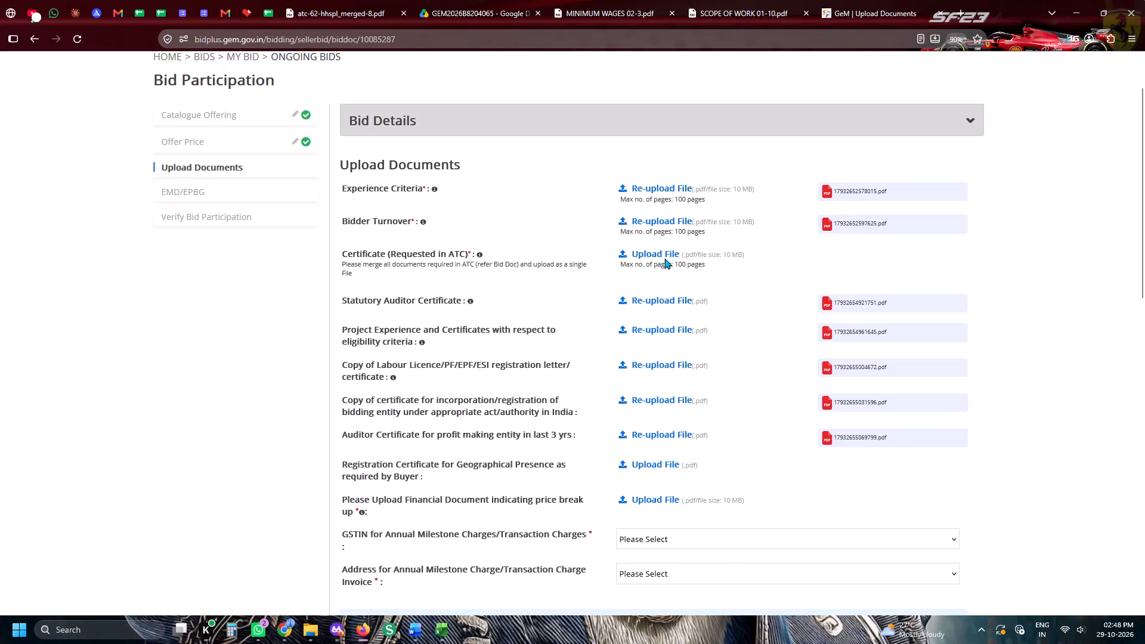
Upload the merged ATC PDF from the Downloads folder for the Certificate (Requested in ATC) requirement.
scroll(819, 304, "up", 4)
left_click(847, 216)
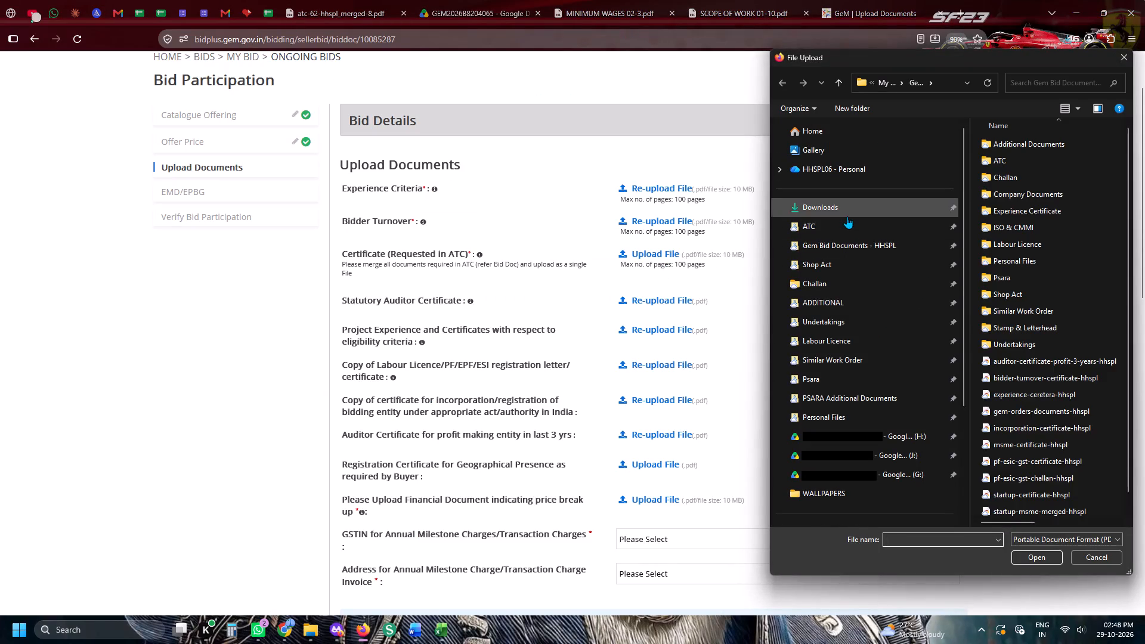
left_click(847, 213)
double_click(1002, 161)
Check the bid's city in the Daily Tender Sheet and upload mh-mumbai-shopact-hhspl as the Registration Certificate for Geographical Presence.
scroll(880, 259, "down", 2)
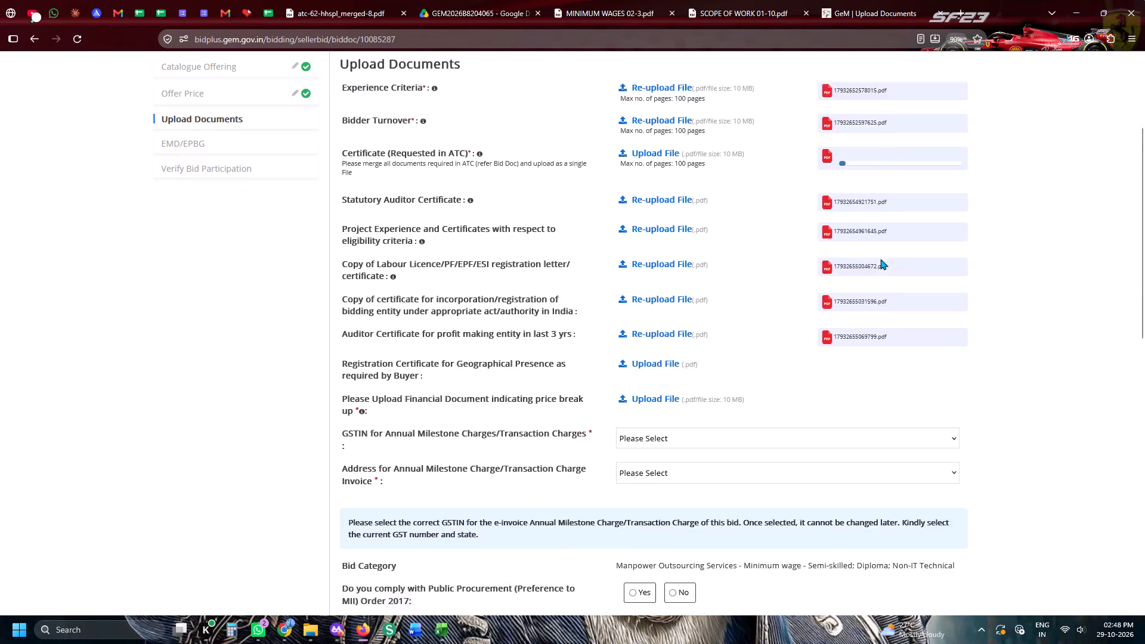
left_click(267, 0)
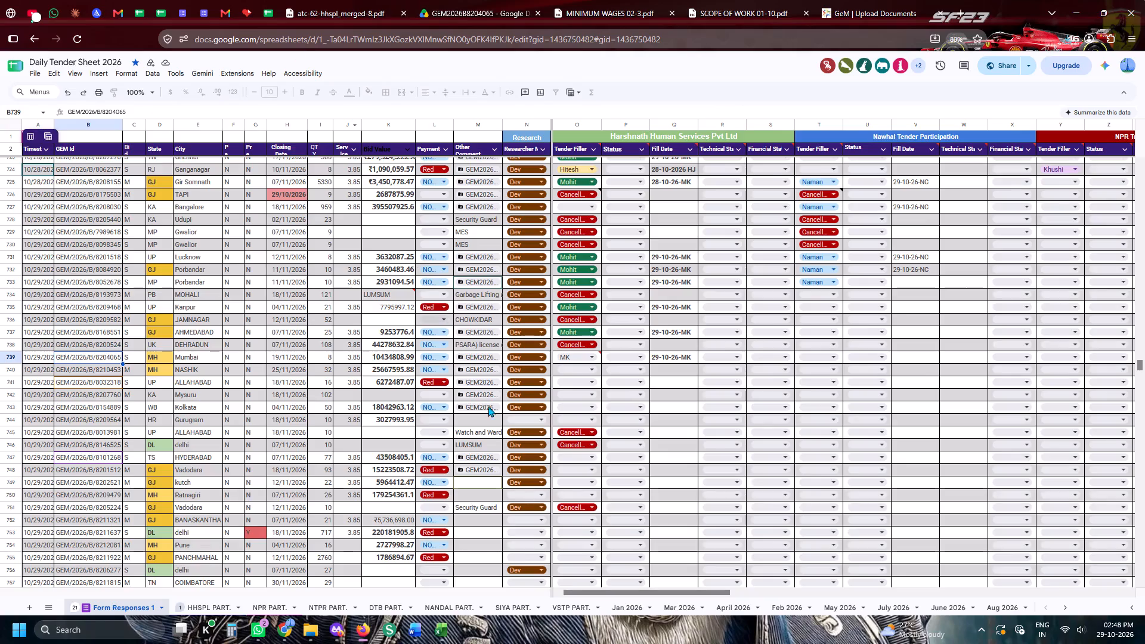
left_click(912, 0)
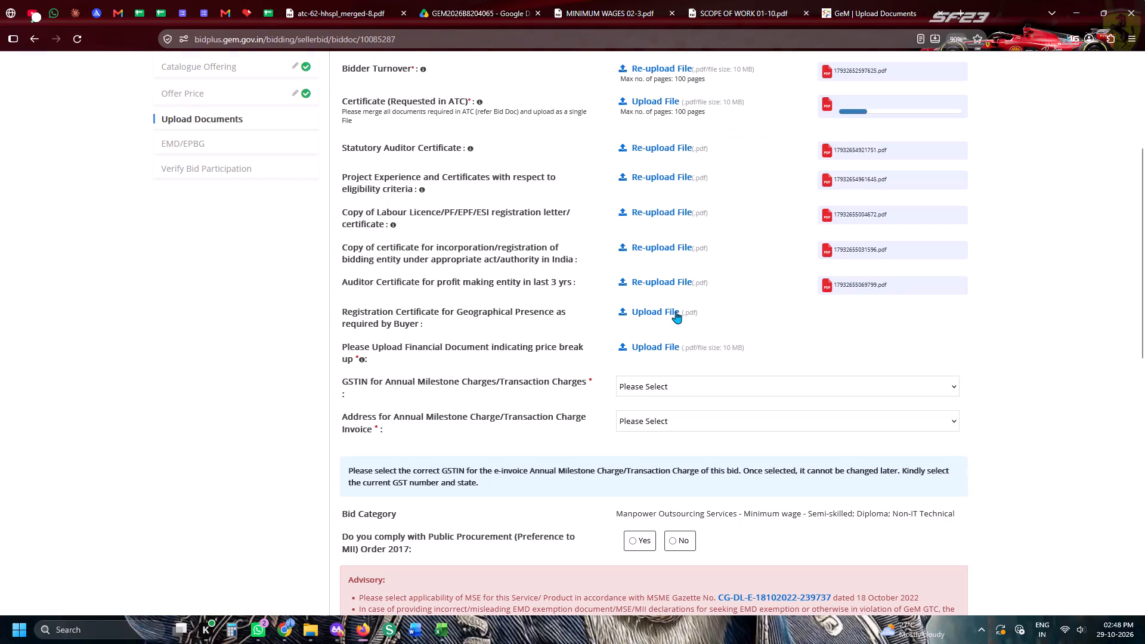
left_click(676, 311)
scroll(934, 273, "up", 7)
left_click(858, 267)
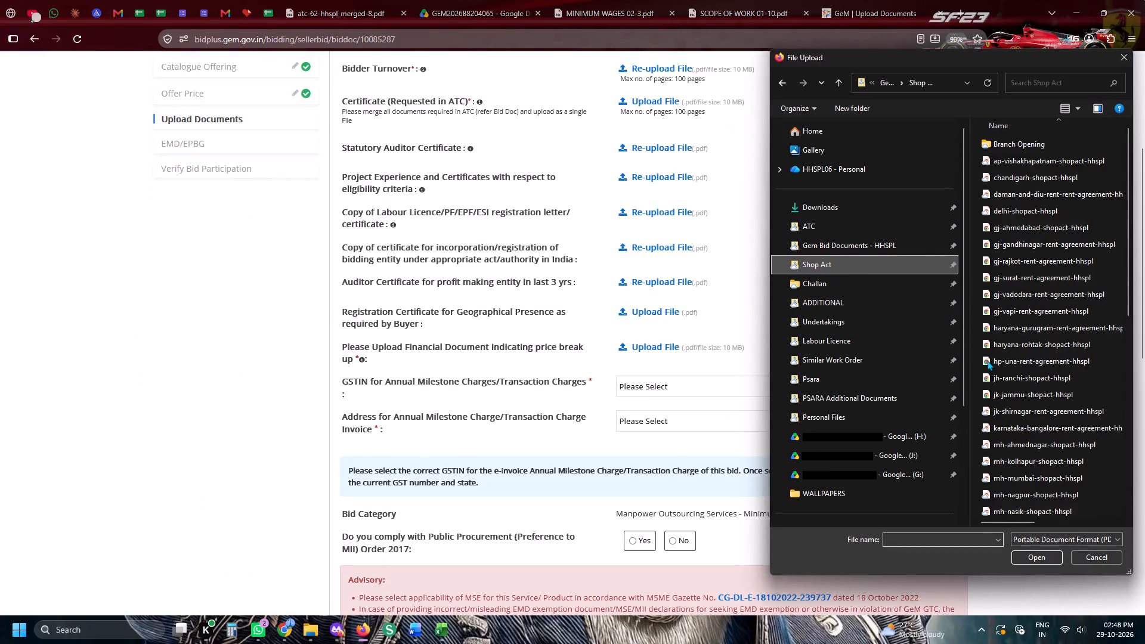
scroll(1014, 499, "down", 4)
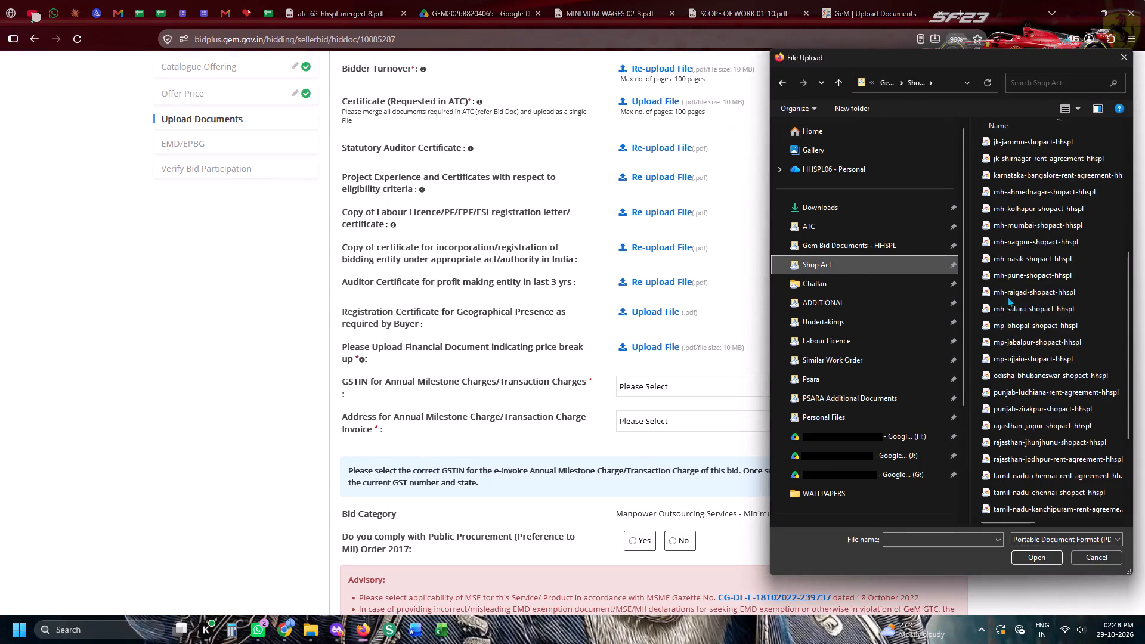
scroll(1024, 405, "up", 1)
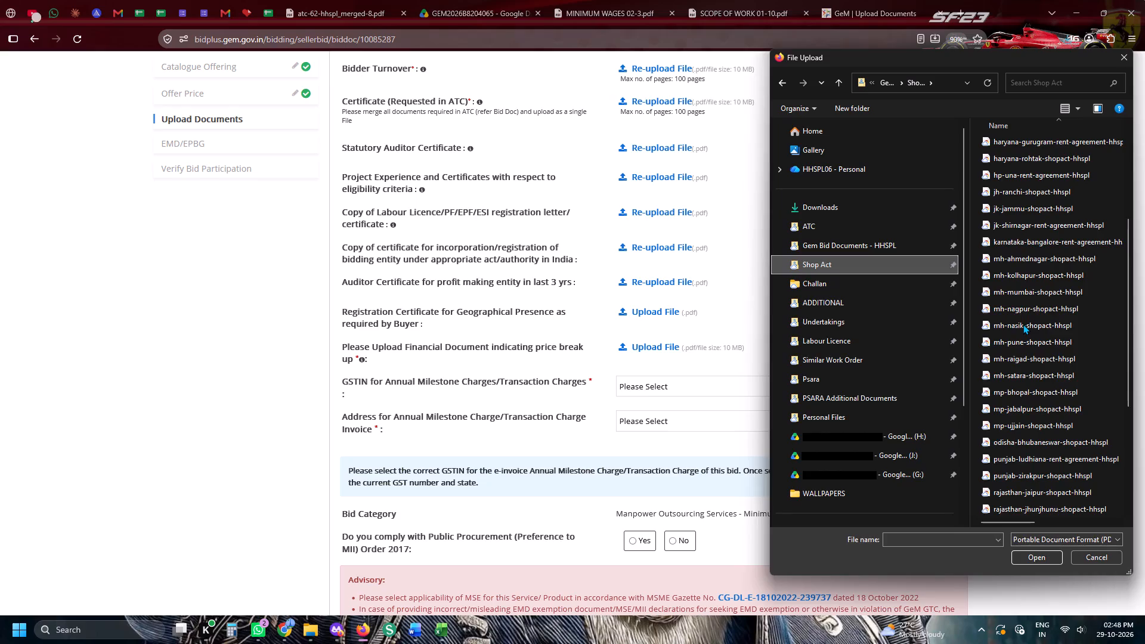
double_click(1023, 287)
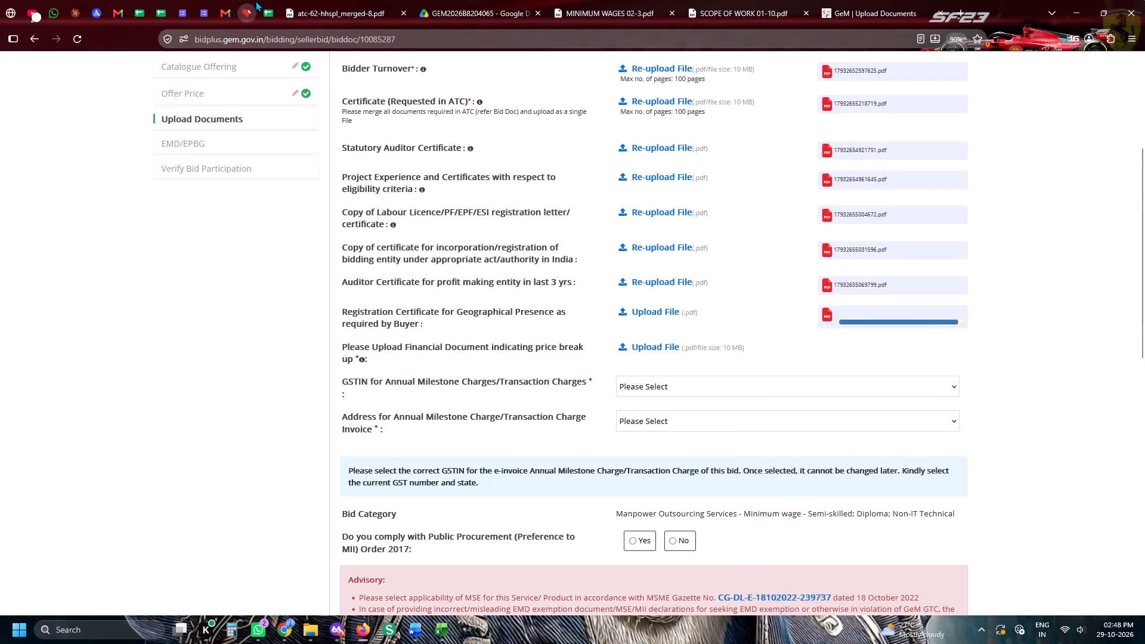
Copy the bid value of GEM/2026/B/8204065 (Mumbai) from the Daily Tender Sheet 2026.
left_click(255, 1)
left_click(268, 13)
left_click(481, 362)
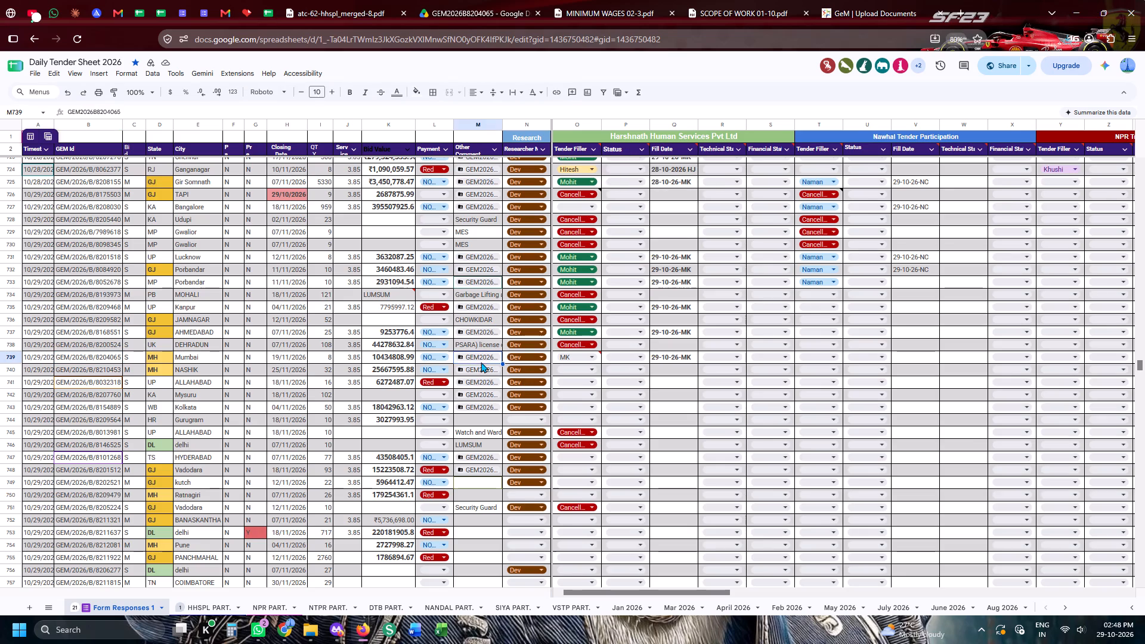
left_click(407, 358)
key("ctrl+c")
key("ctrl+c")
key("ctrl+c")
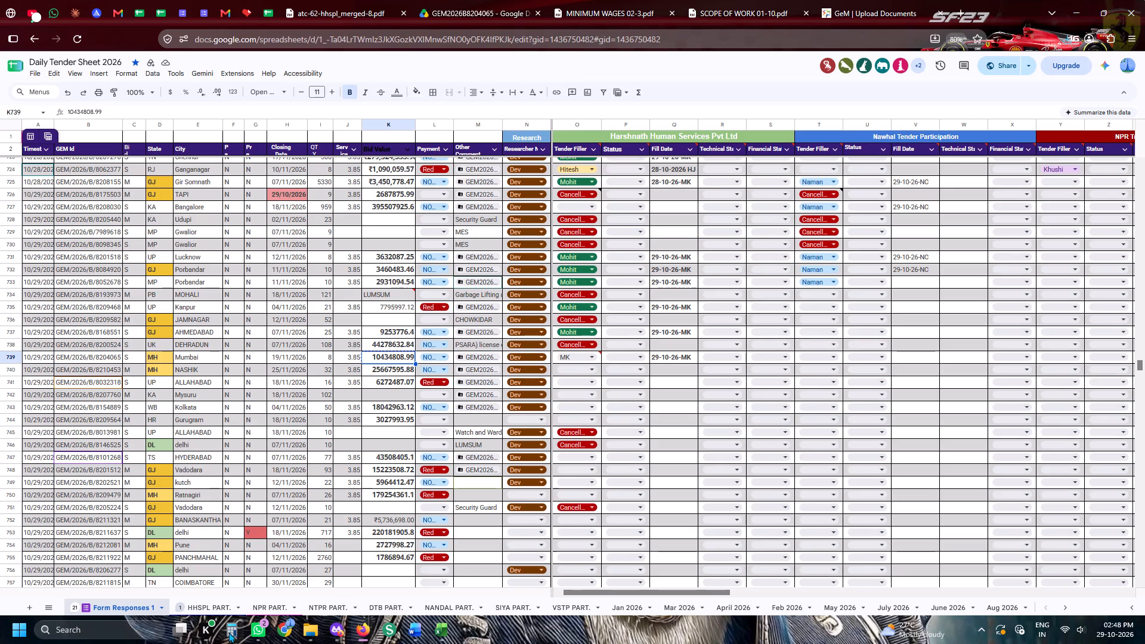